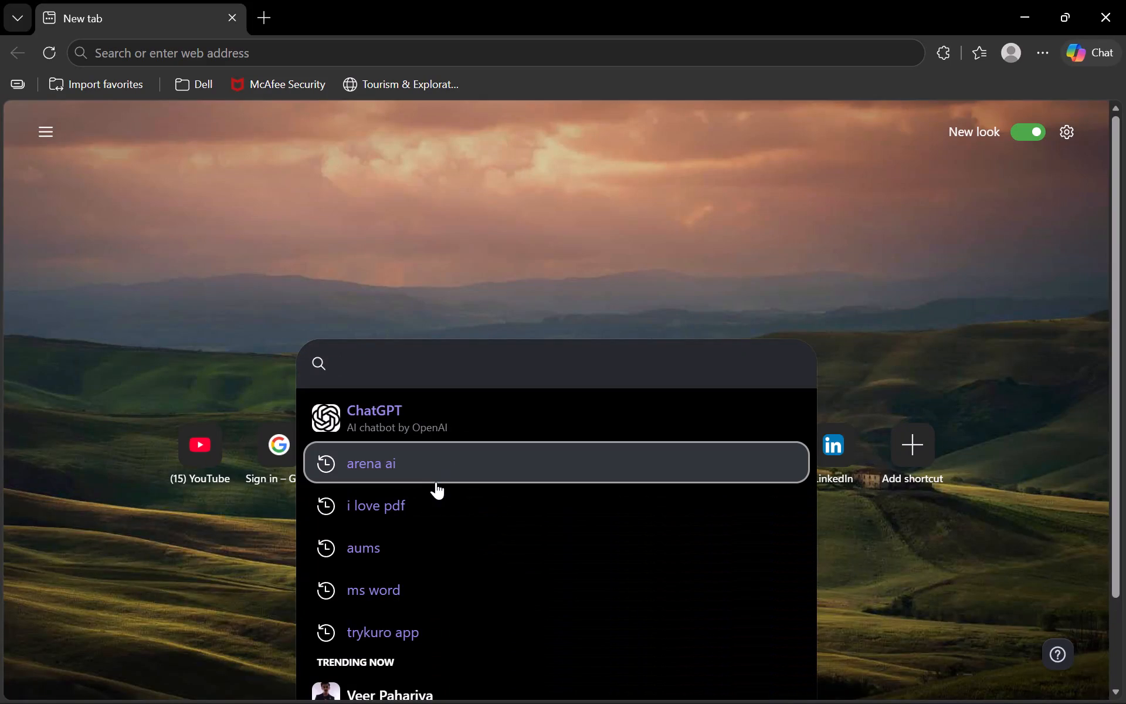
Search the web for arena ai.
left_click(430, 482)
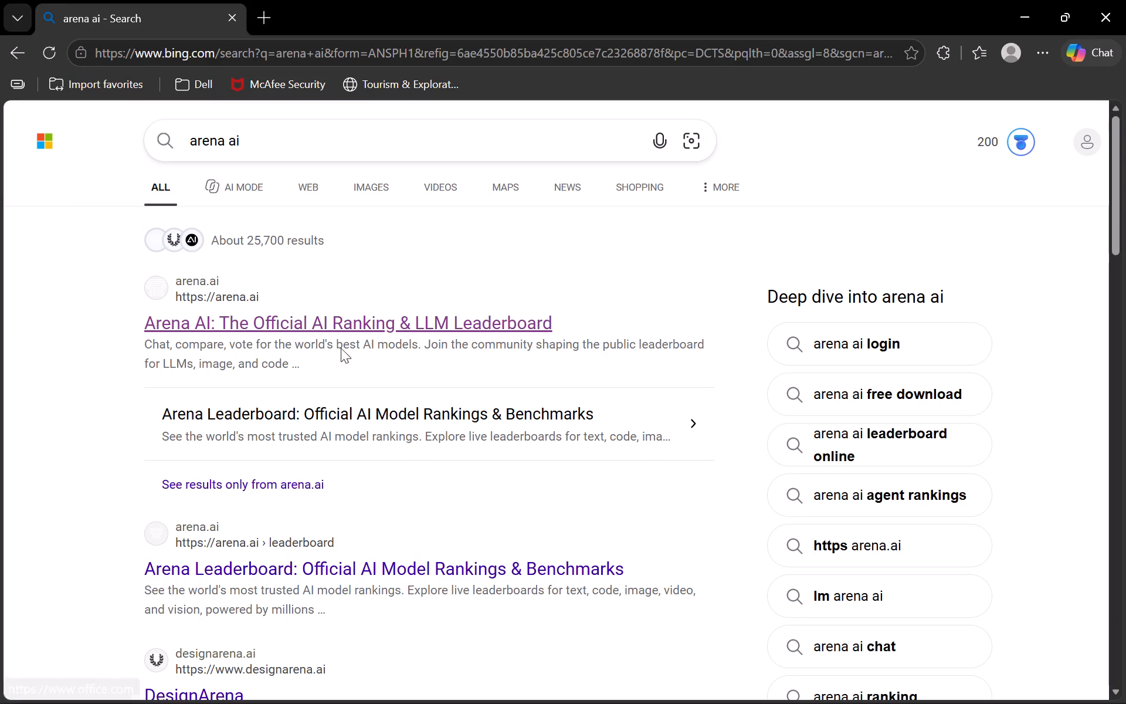
Replace the web search query with i love pdf and run the search.
left_click(401, 144)
key("BackSpace")
key("BackSpace")
key("BackSpace")
key("BackSpace")
key("BackSpace")
key("BackSpace")
key("BackSpace")
key("BackSpace")
key("BackSpace")
key("BackSpace")
key("BackSpace")
key("BackSpace")
key("BackSpace")
key("BackSpace")
key("BackSpace")
key("BackSpace")
key("BackSpace")
key("BackSpace")
key("BackSpace")
key("BackSpace")
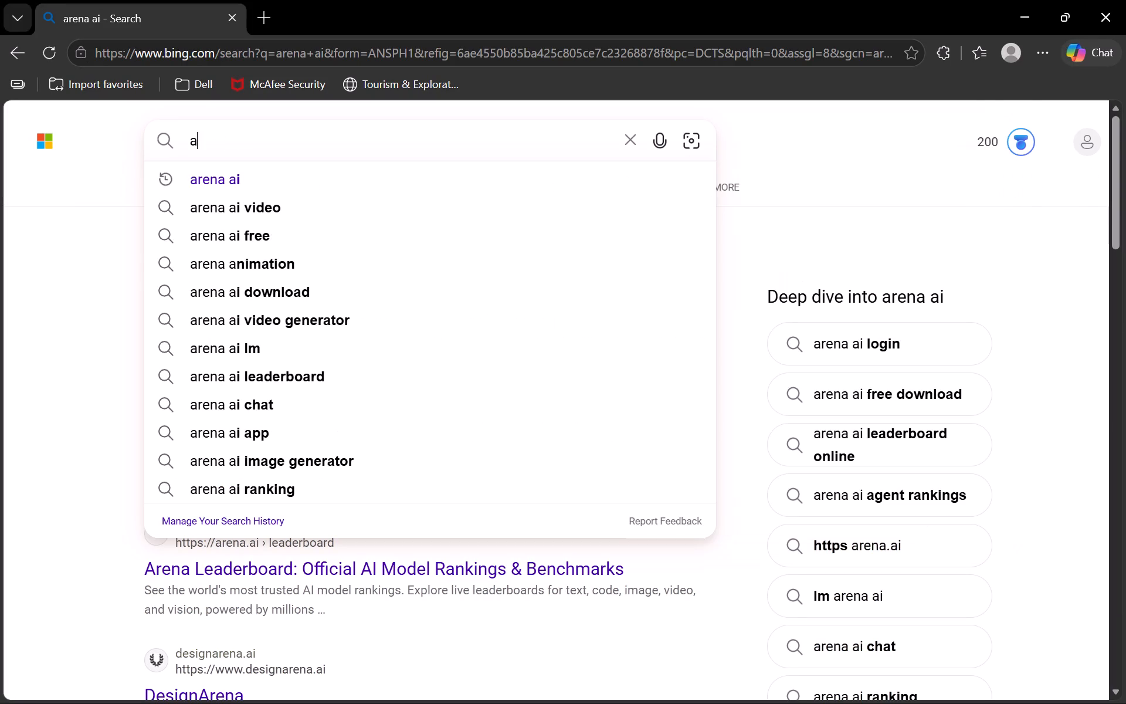
type("i love")
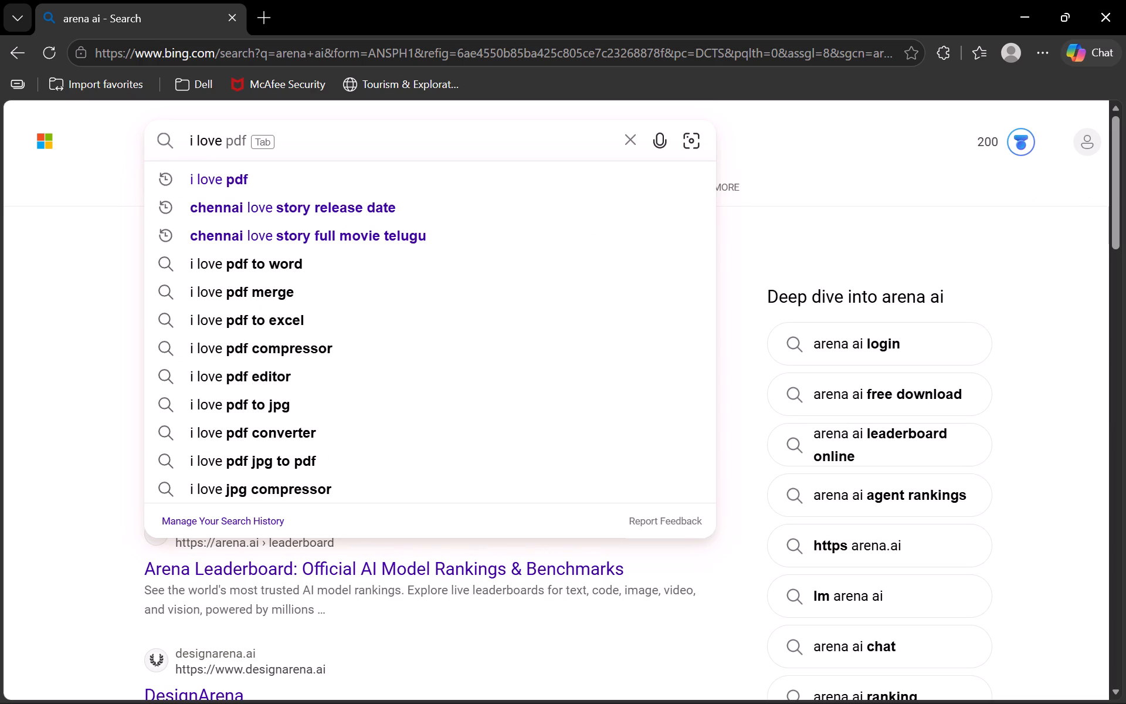
left_click(335, 180)
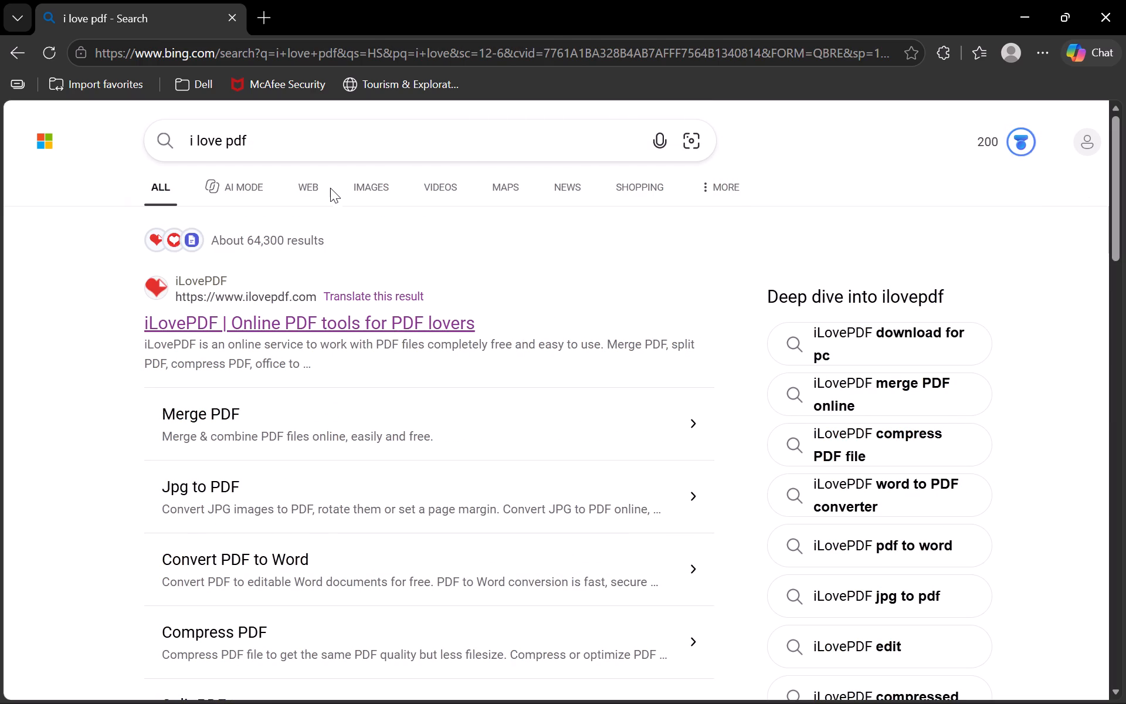
Open the iLovePDF website from the search results and go to its PDF to Word converter.
left_click(298, 319)
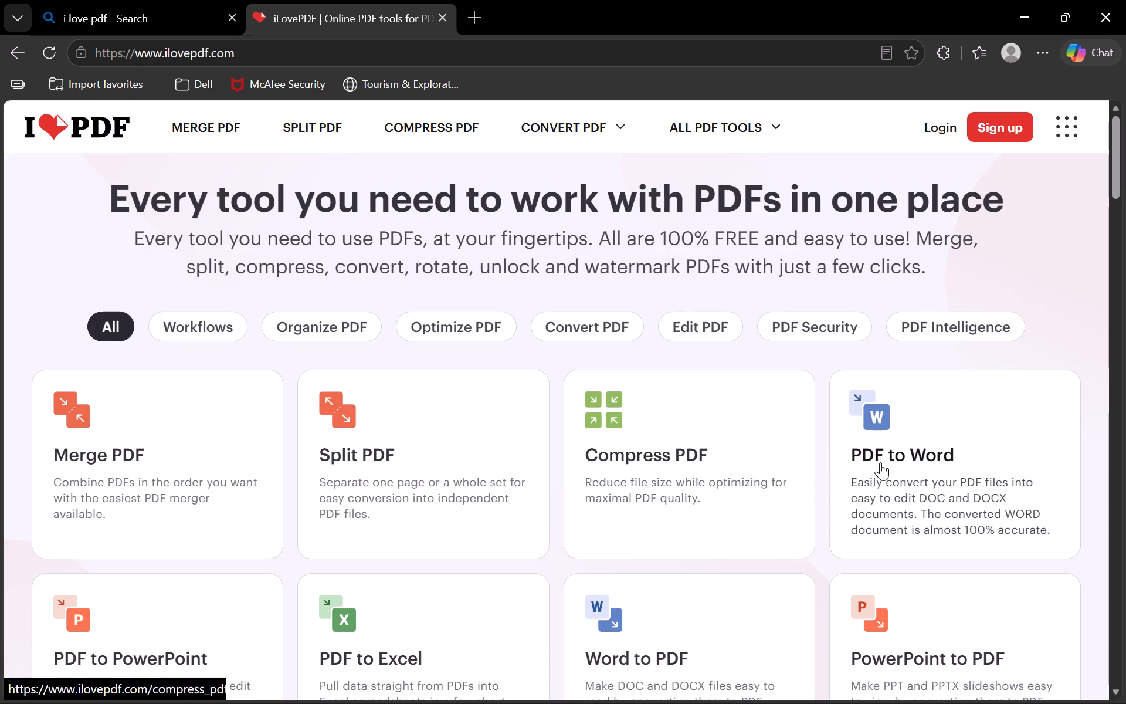
left_click(883, 465)
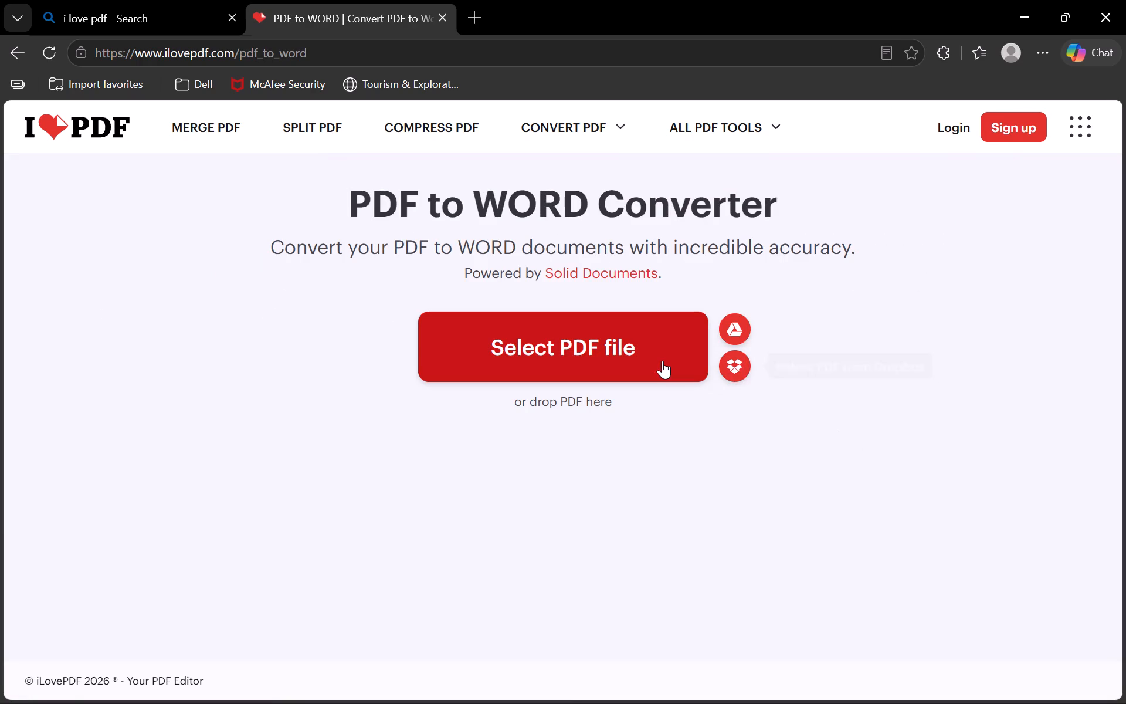
Open the file picker for choosing the PDF to convert to Word.
left_click(662, 361)
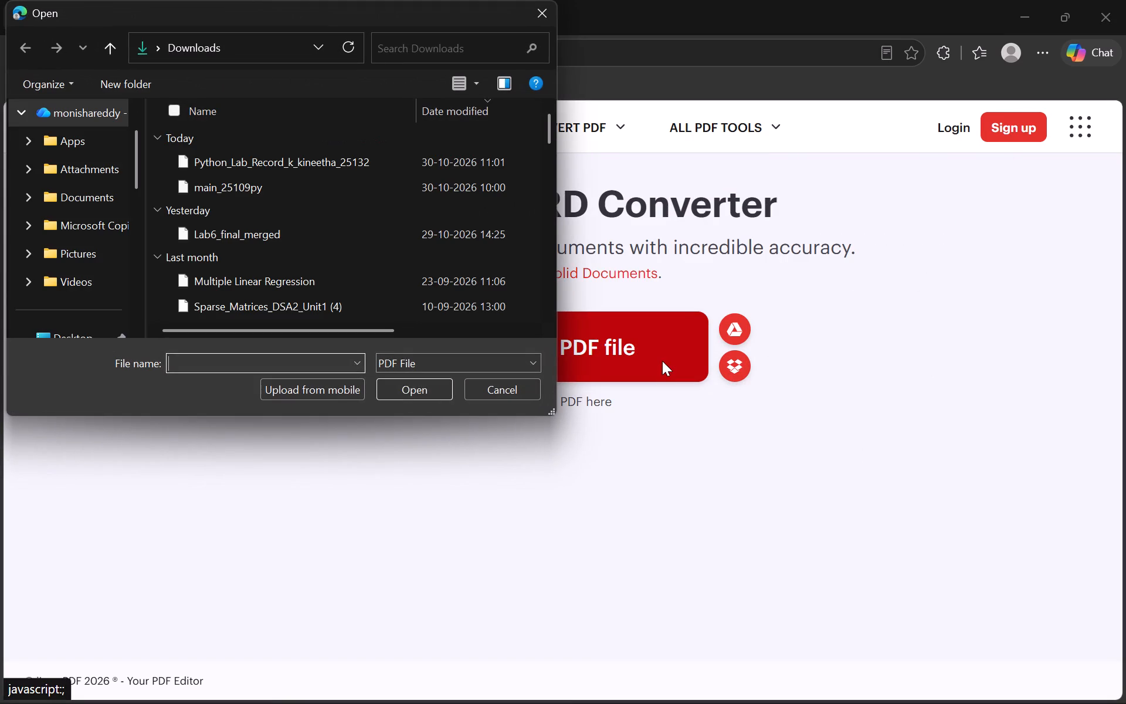
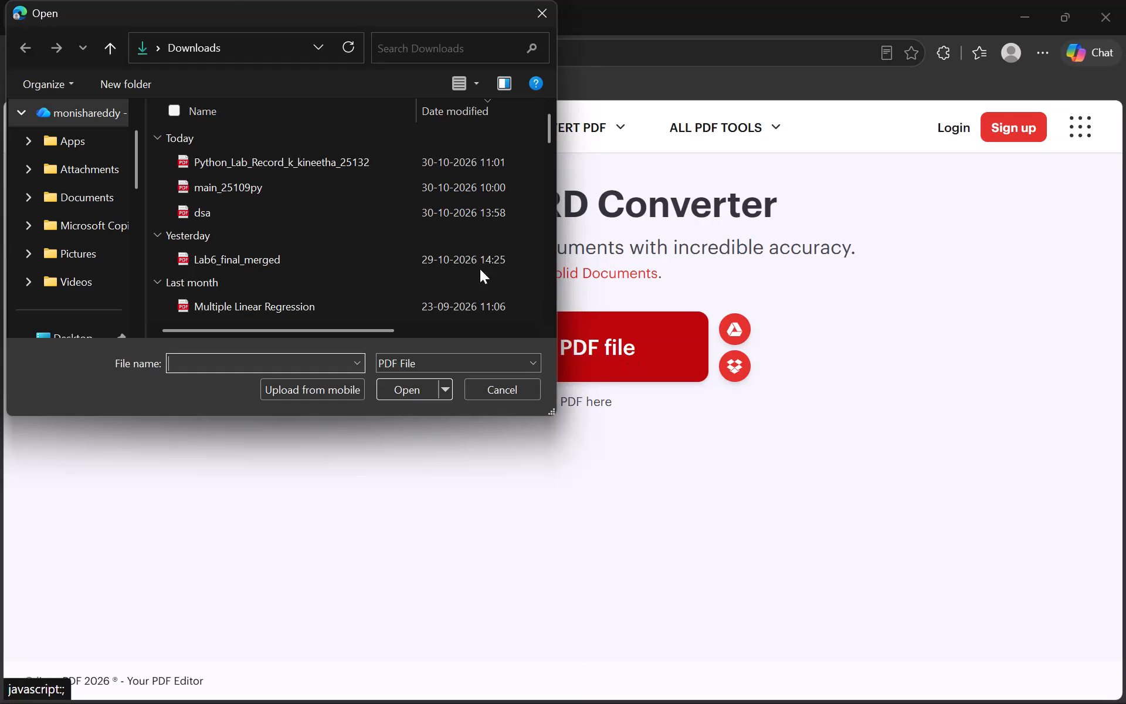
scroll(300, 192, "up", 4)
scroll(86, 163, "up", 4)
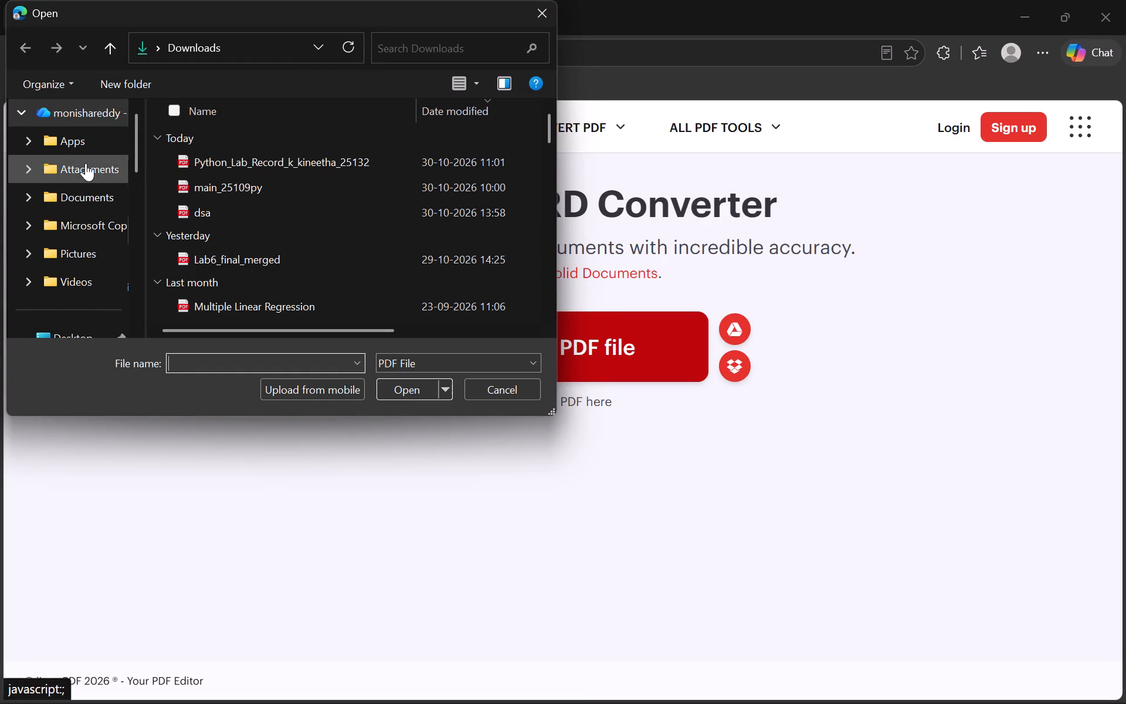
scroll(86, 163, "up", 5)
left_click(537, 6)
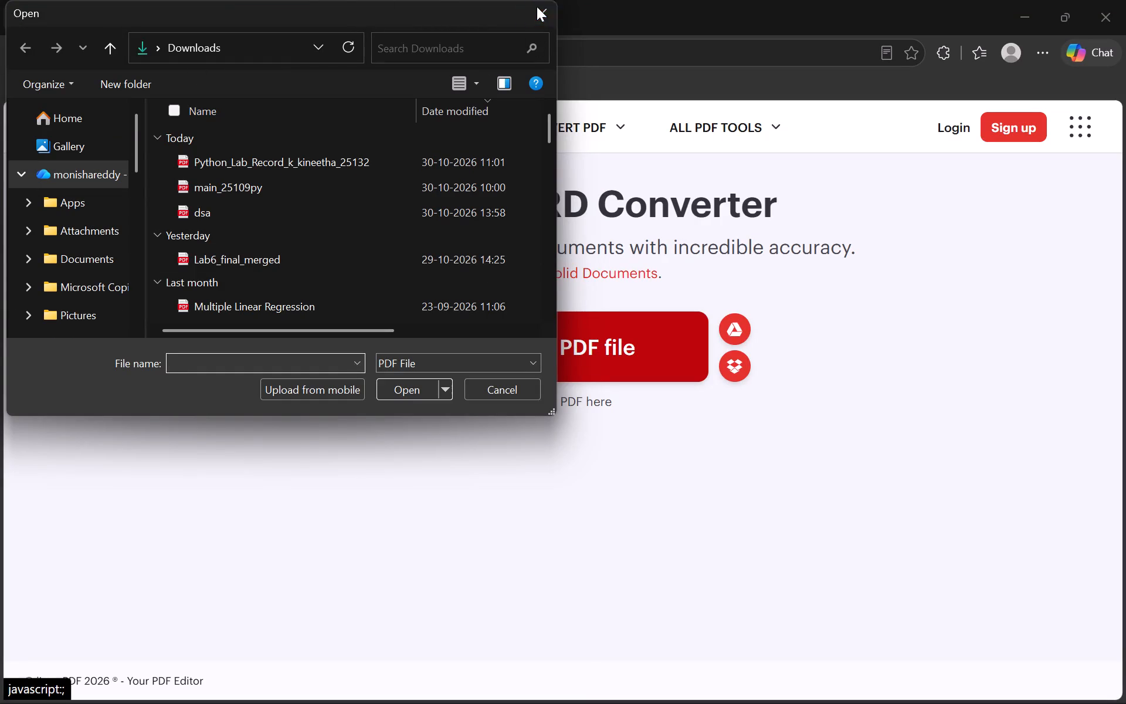
Choose the dsa PDF from the Downloads folder as the file to convert to Word.
left_click(515, 338)
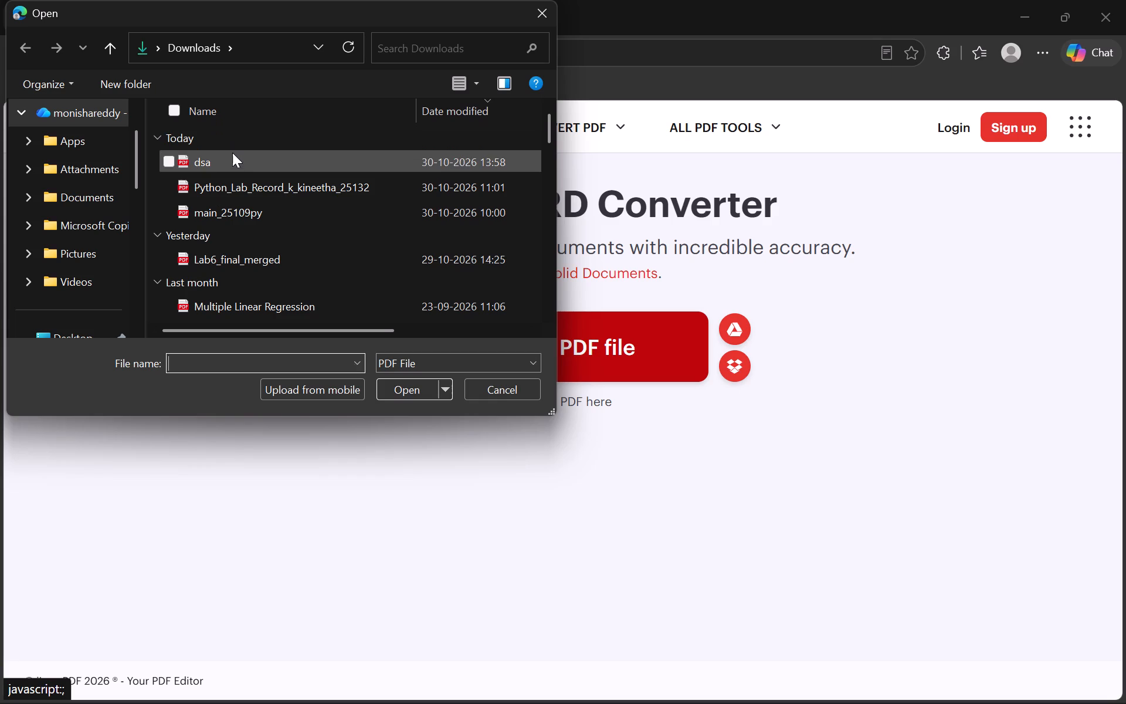
left_click(234, 160)
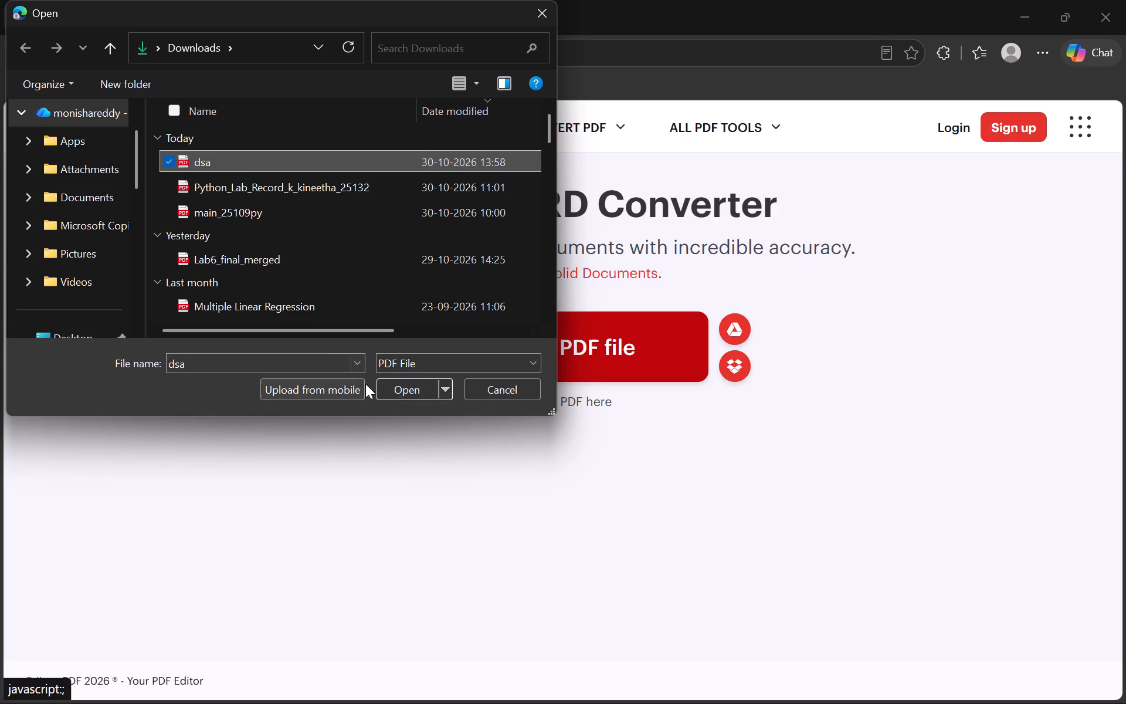
left_click(416, 387)
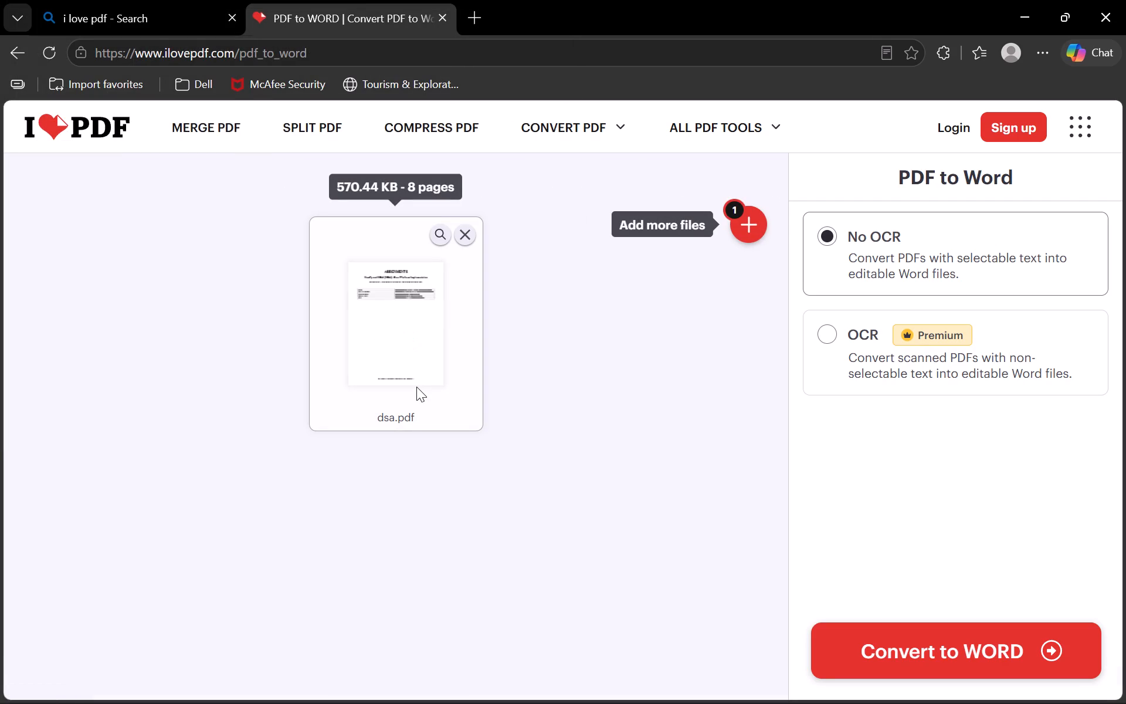
Convert dsa.pdf to Word and download the converted document.
left_click(952, 655)
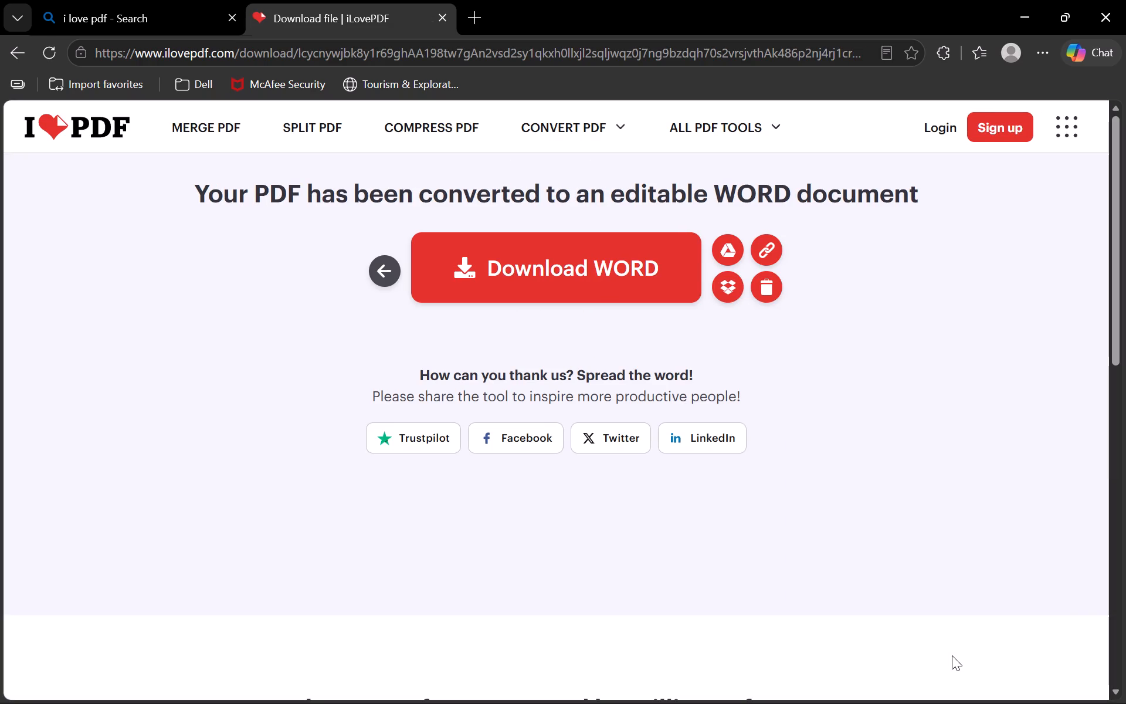
left_click(559, 280)
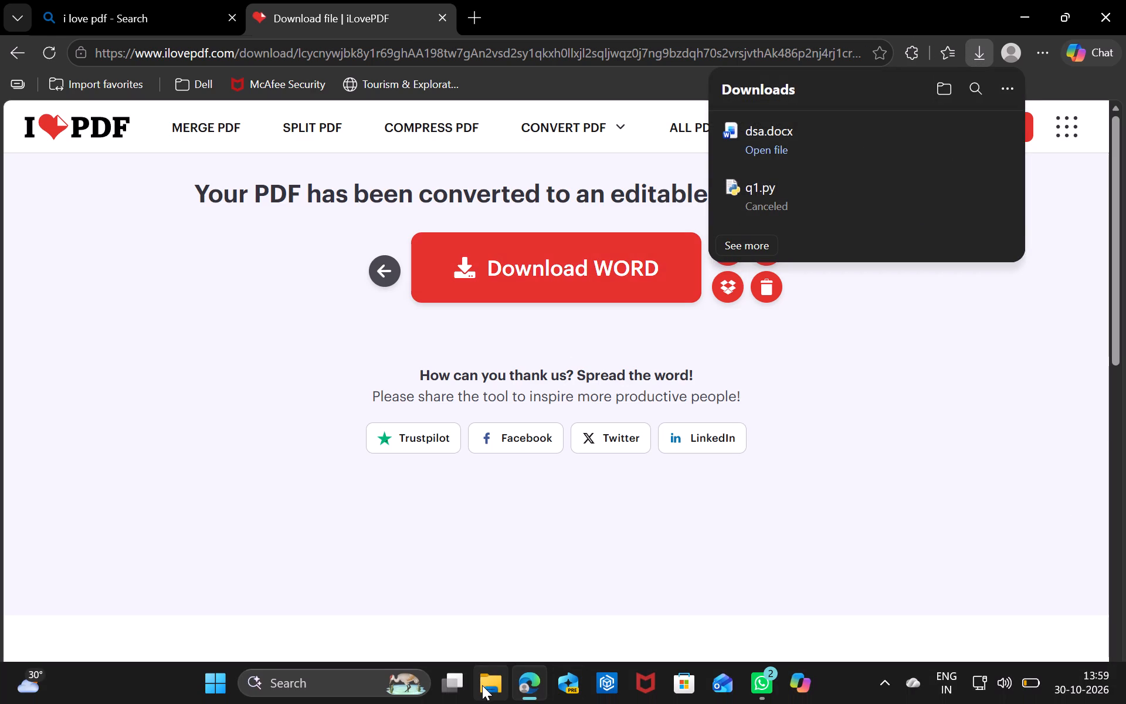
Switch to File Explorer and open the converted dsa Word document from the Downloads folder.
left_click(482, 685)
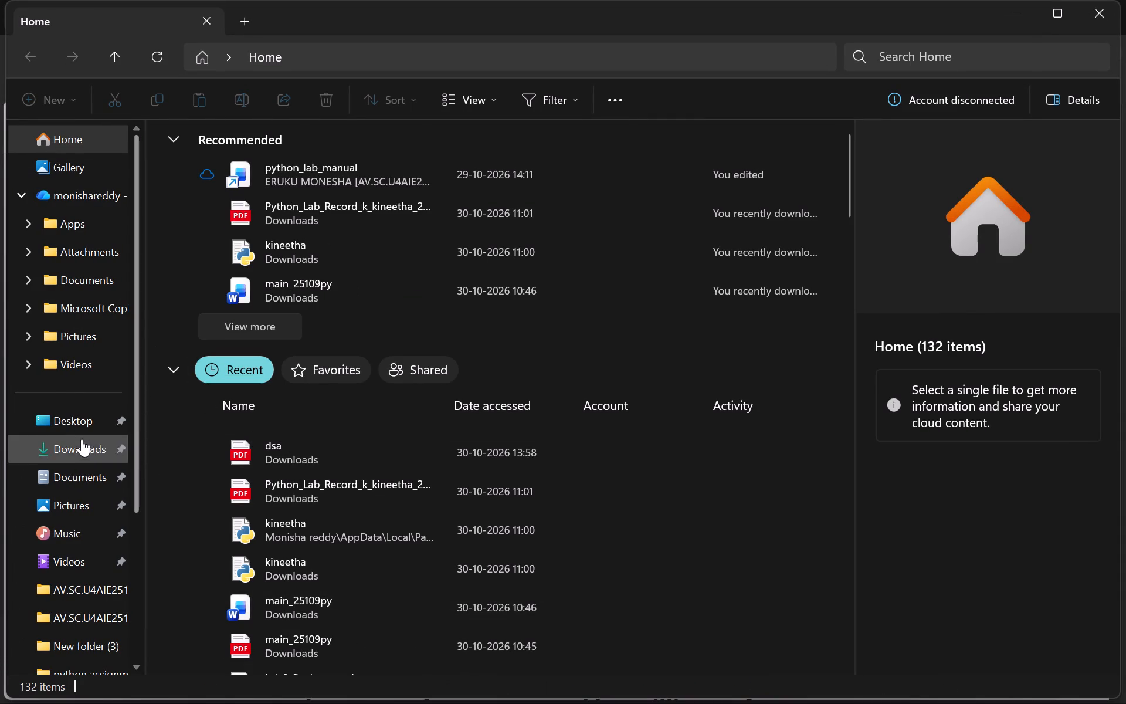
left_click(97, 446)
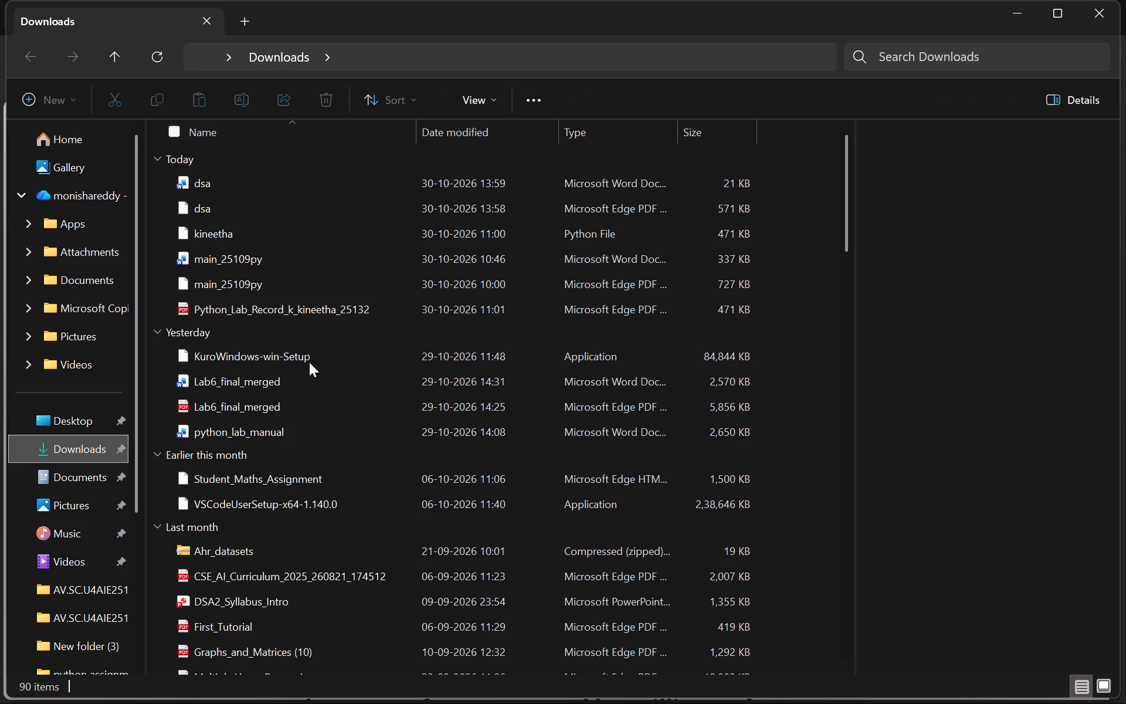
double_click(300, 187)
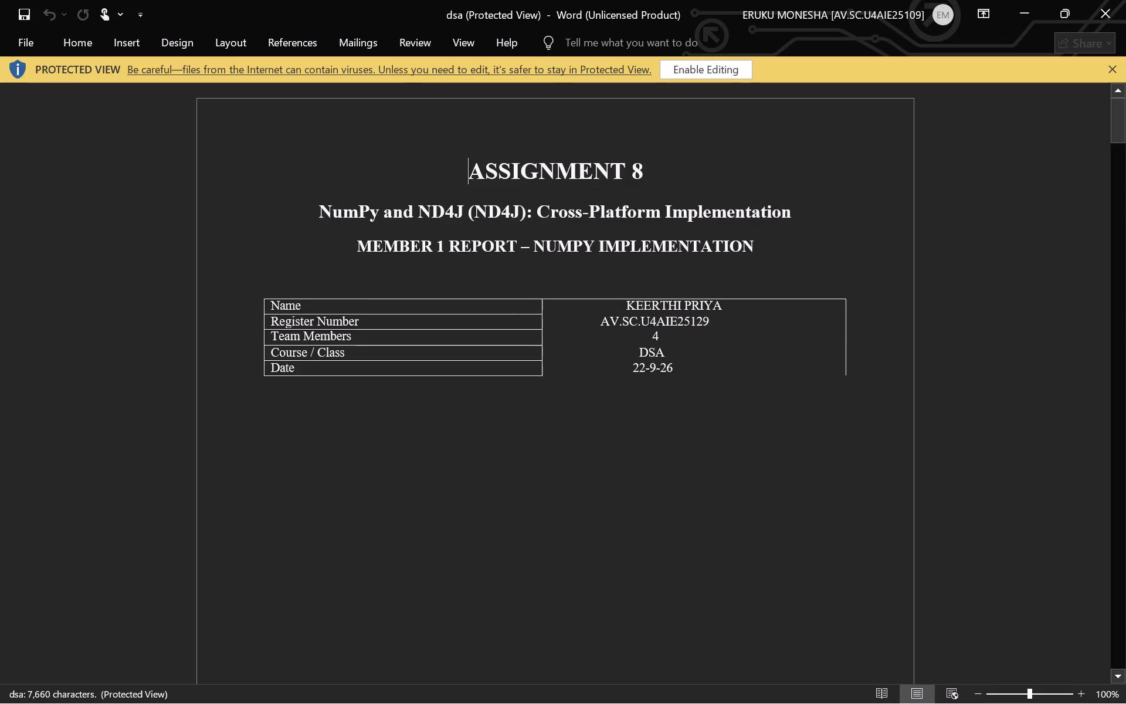
Dismiss the school account notice and enable editing for the dsa document.
left_click(922, 126)
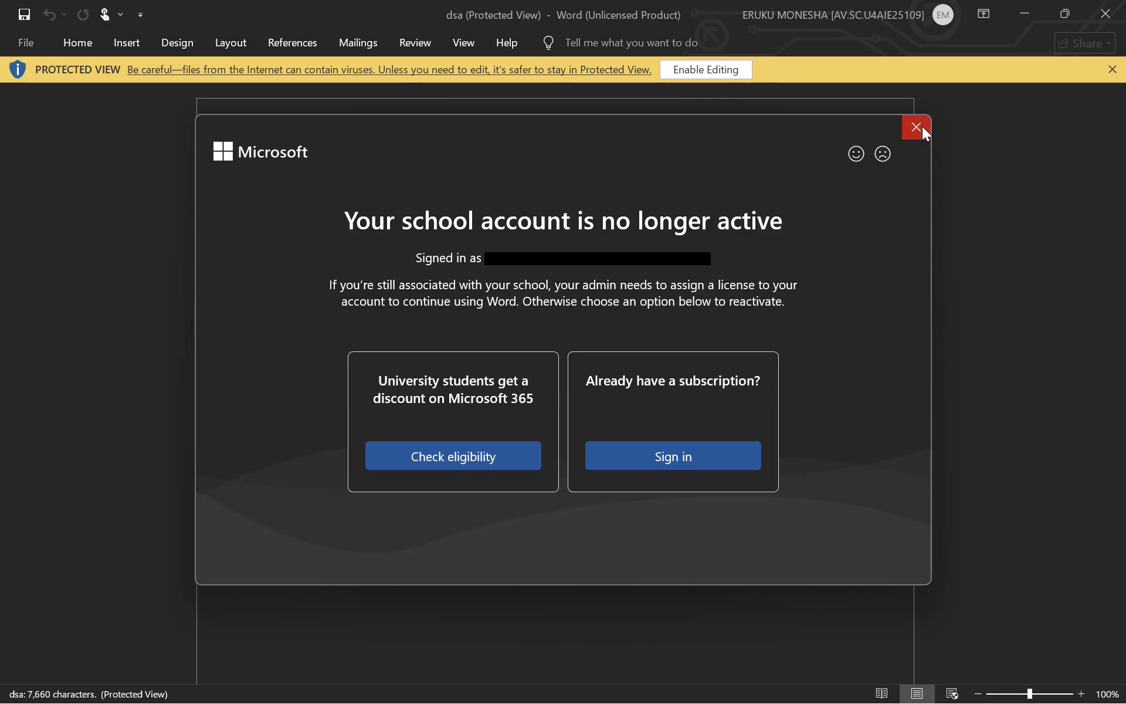
left_click(713, 67)
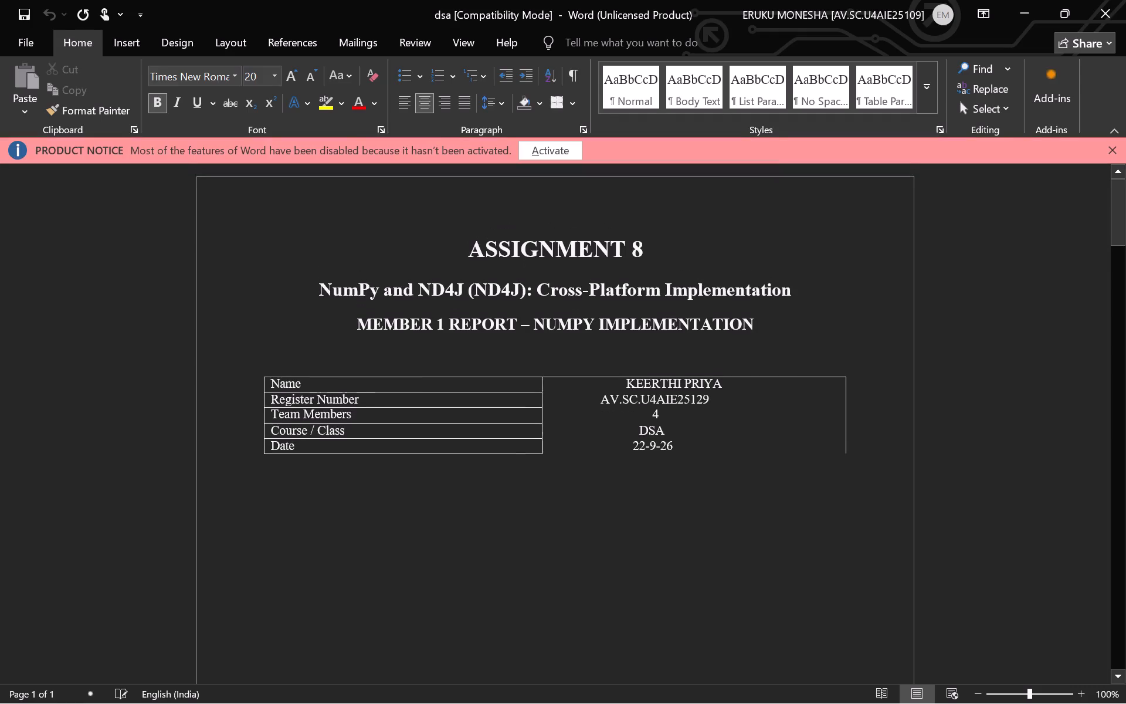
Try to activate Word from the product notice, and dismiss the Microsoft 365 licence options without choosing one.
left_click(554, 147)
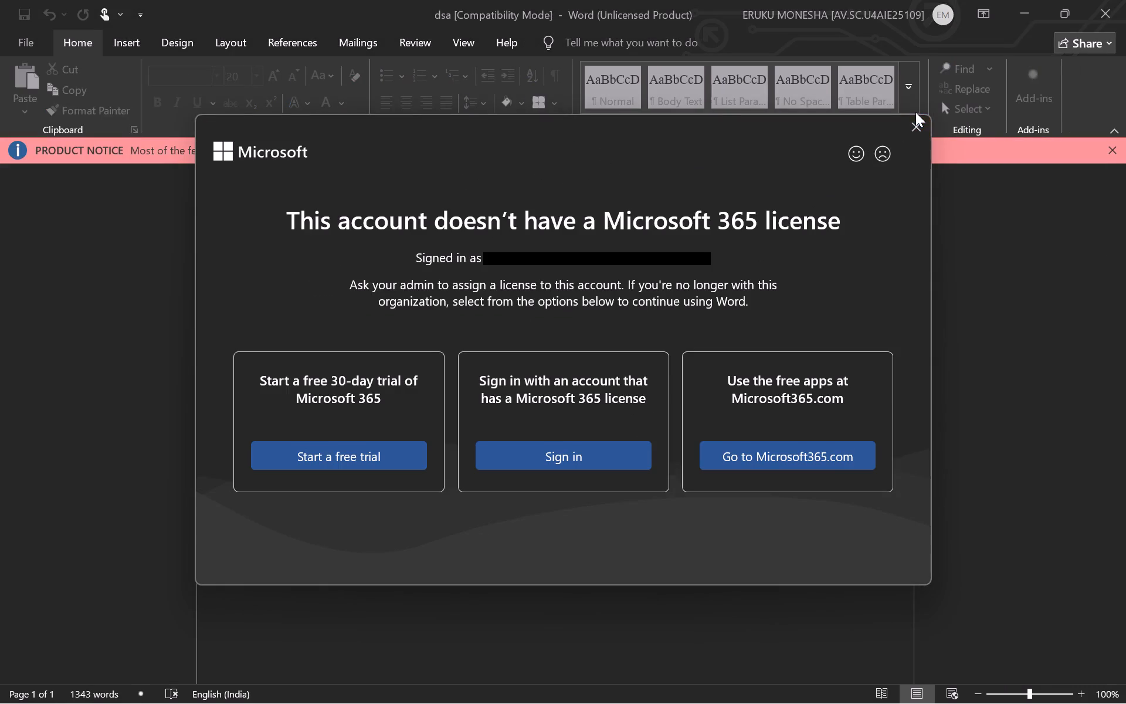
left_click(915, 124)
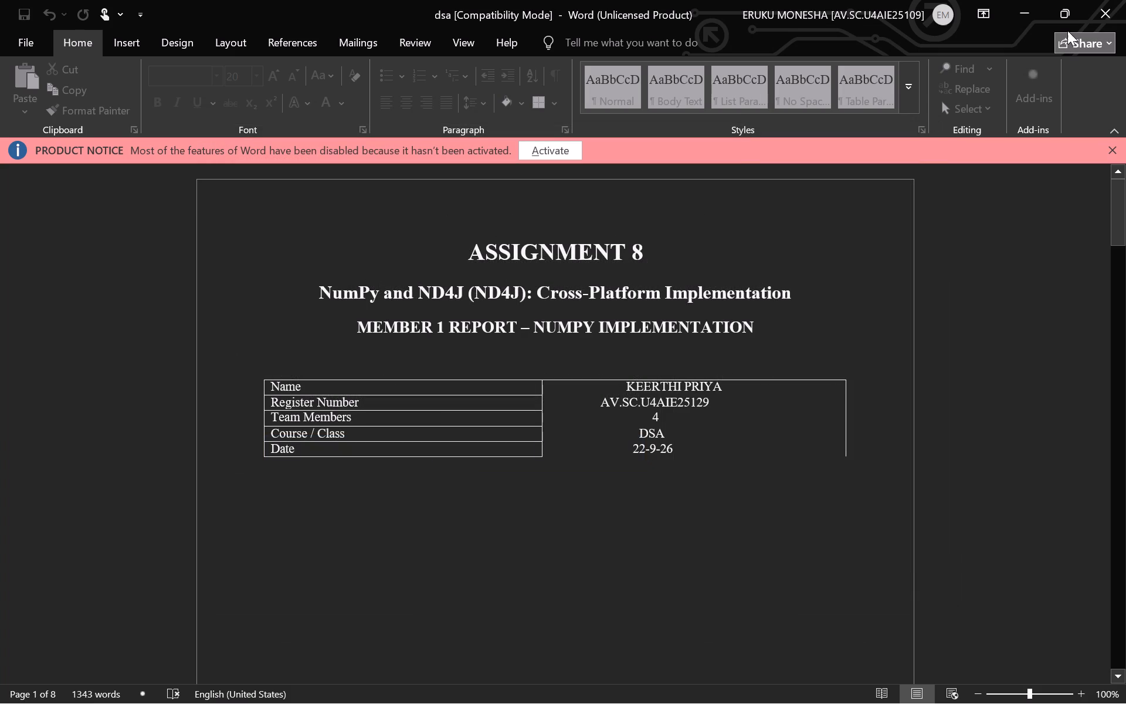
Close the dsa Word document and the Downloads folder window to return to the iLovePDF download page.
left_click(1096, 8)
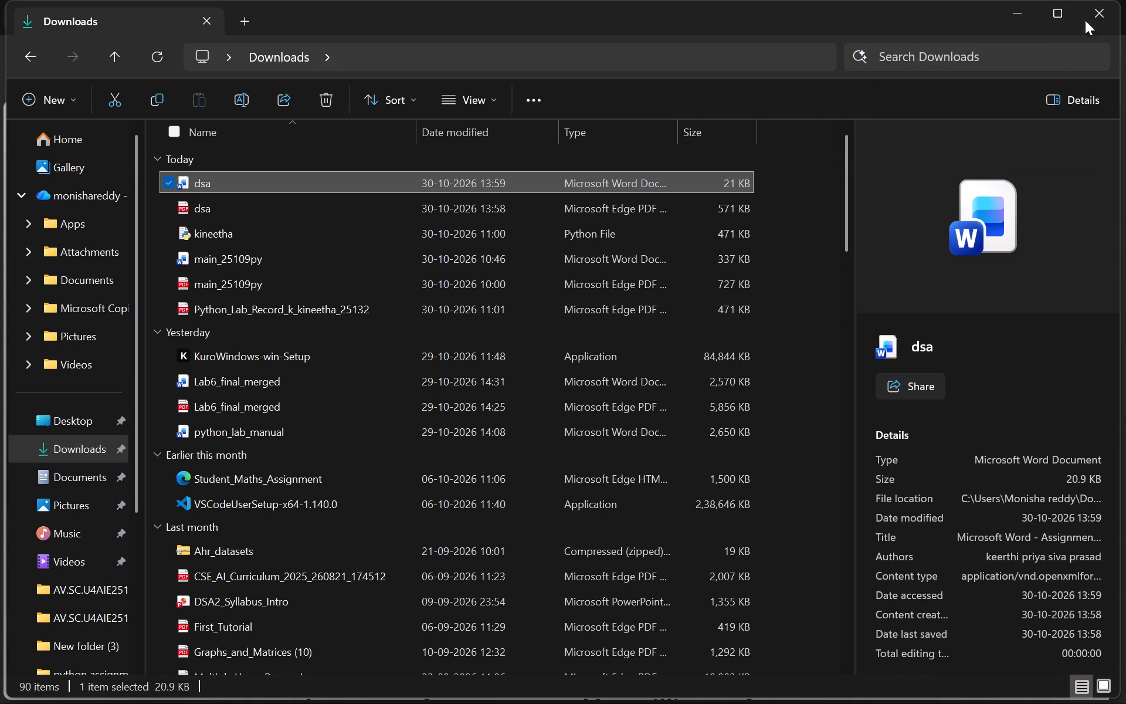
left_click(1101, 11)
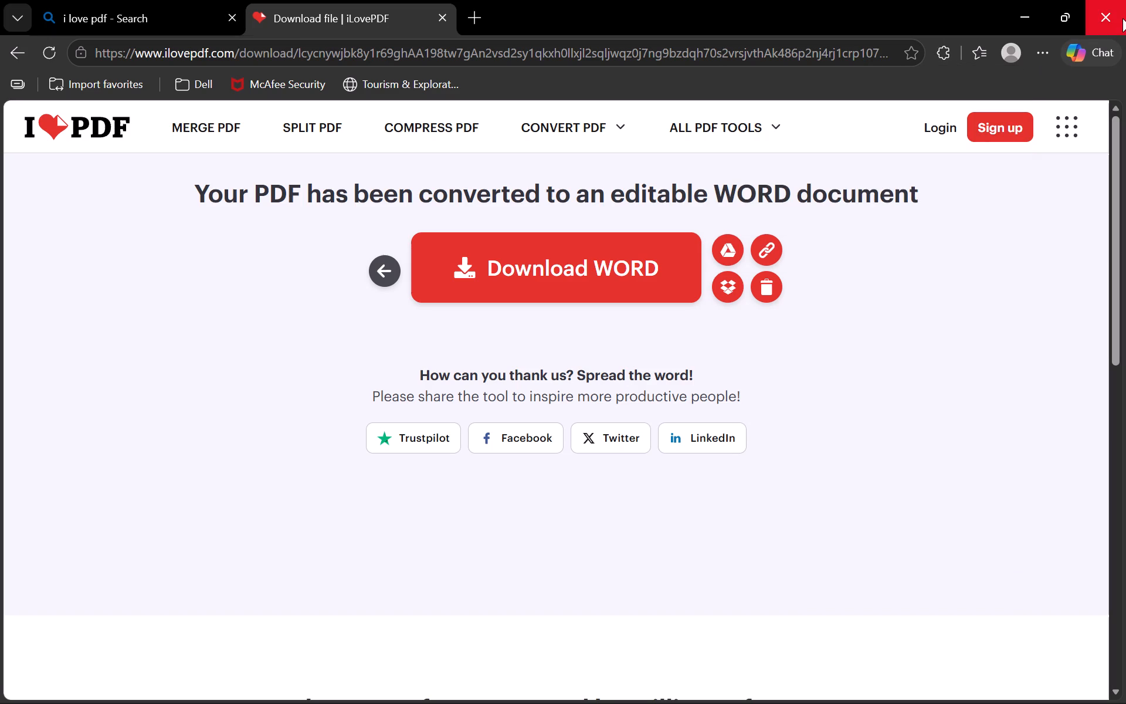
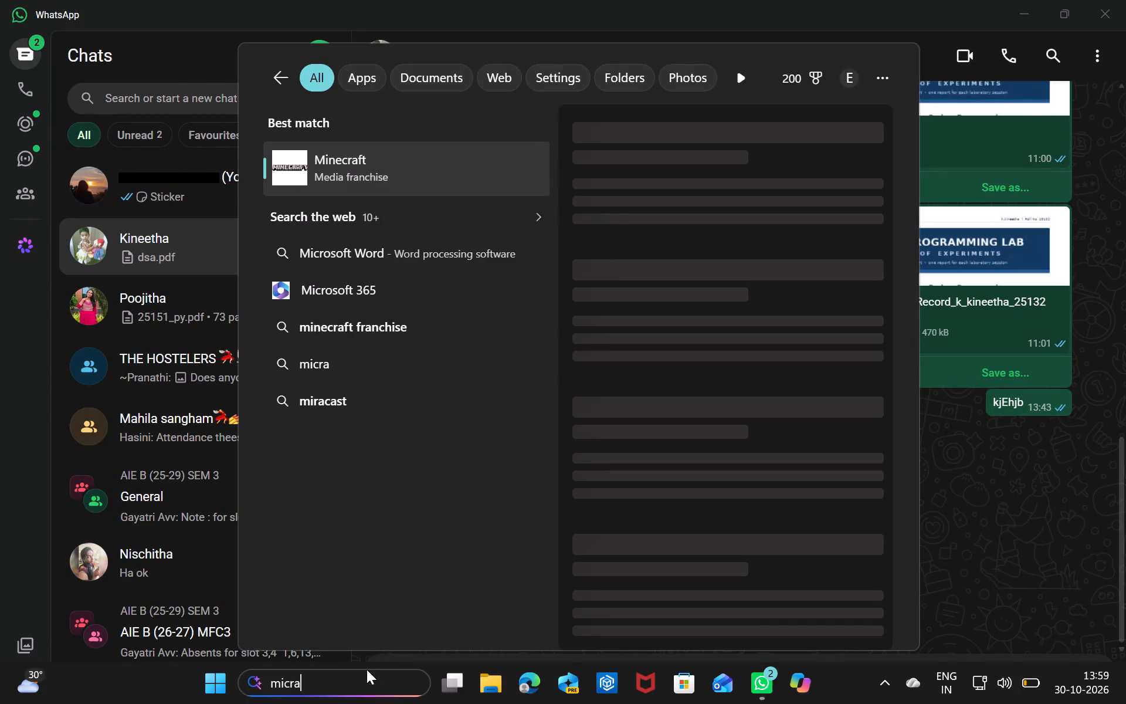
Search Windows for microsoft 365 and open the Microsoft 365 best match as web results in Microsoft Edge.
key("BackSpace")
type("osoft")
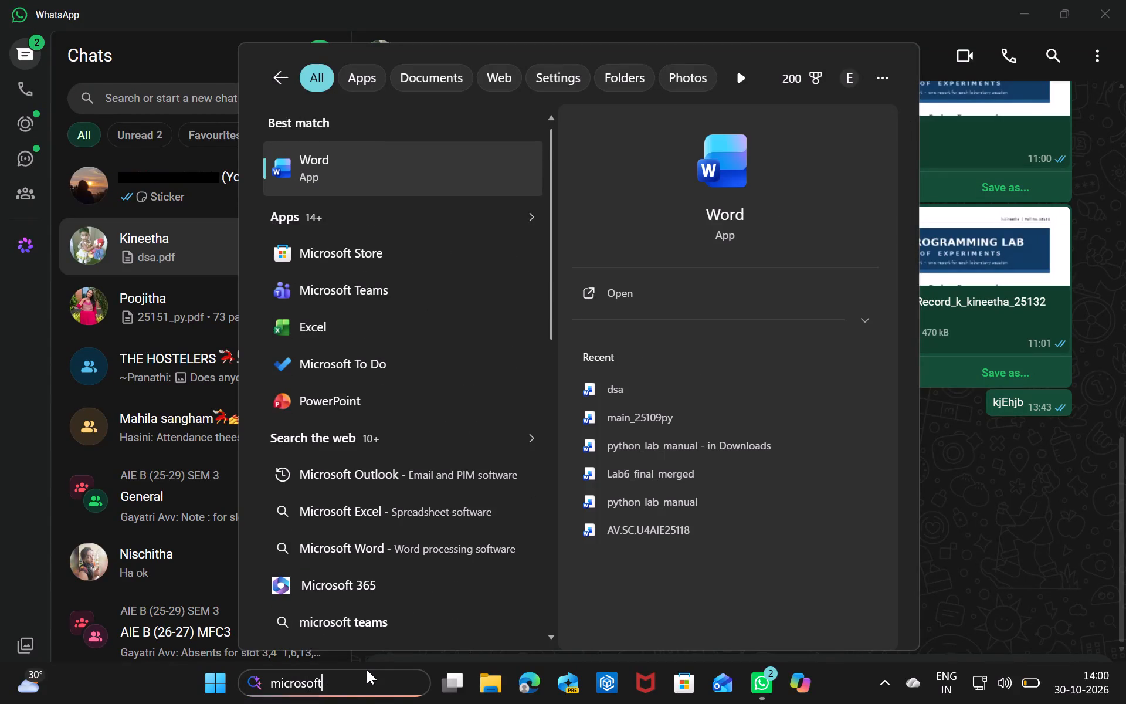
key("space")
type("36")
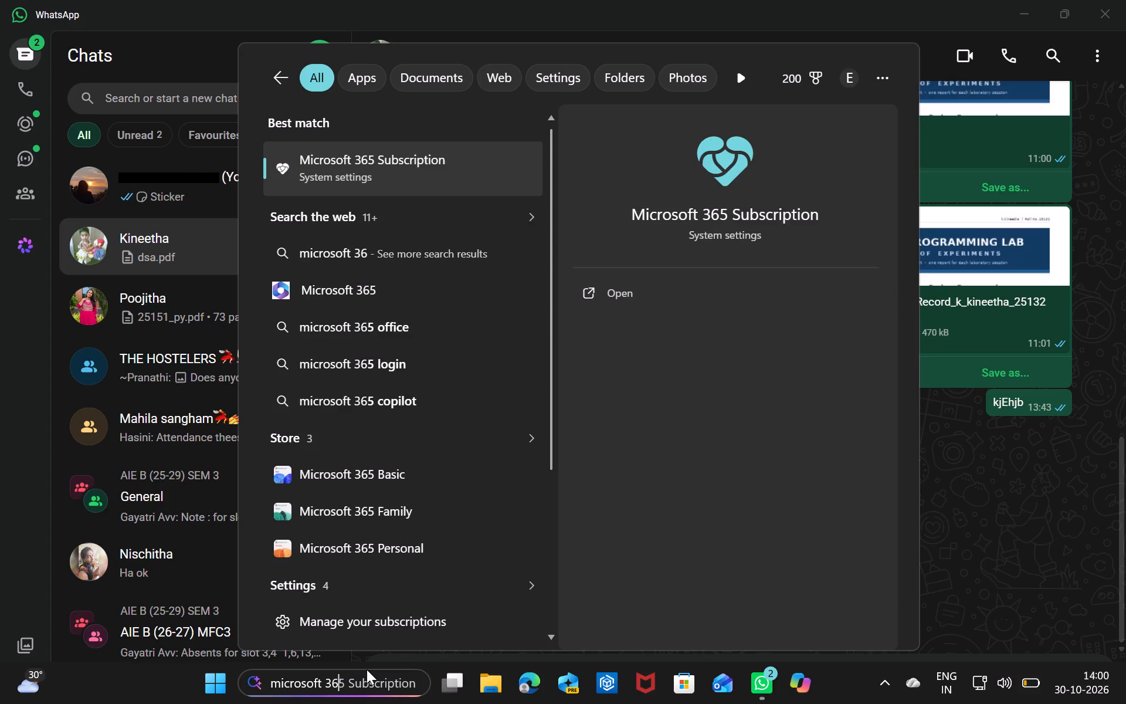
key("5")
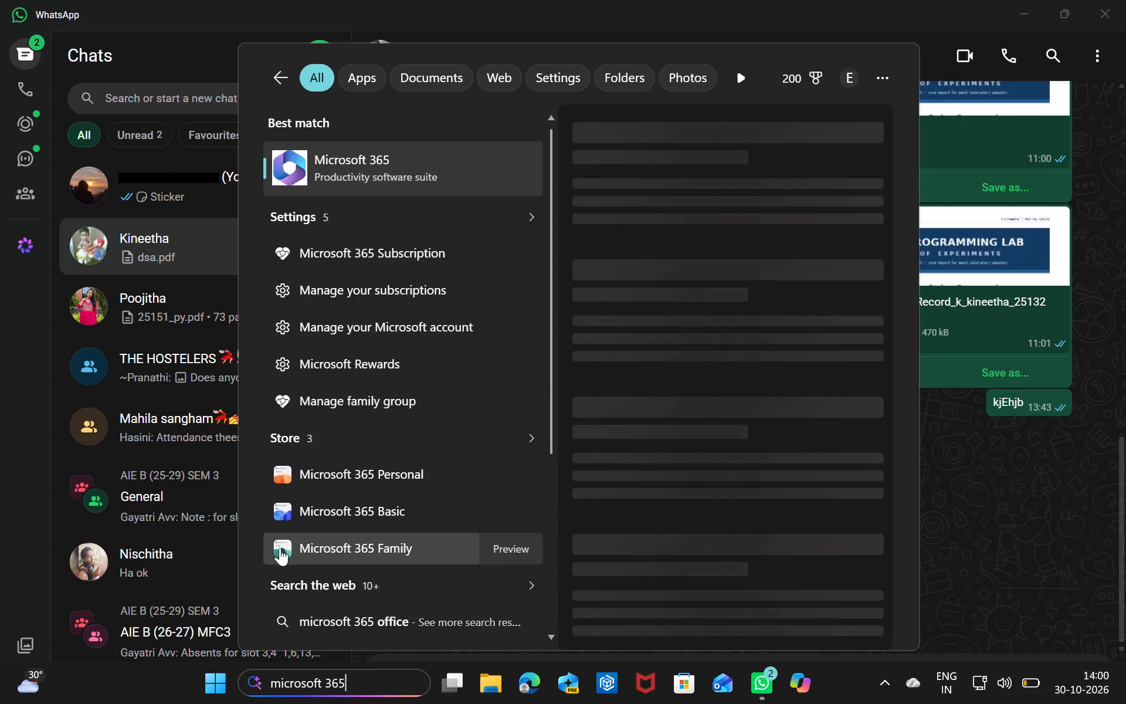
double_click(445, 174)
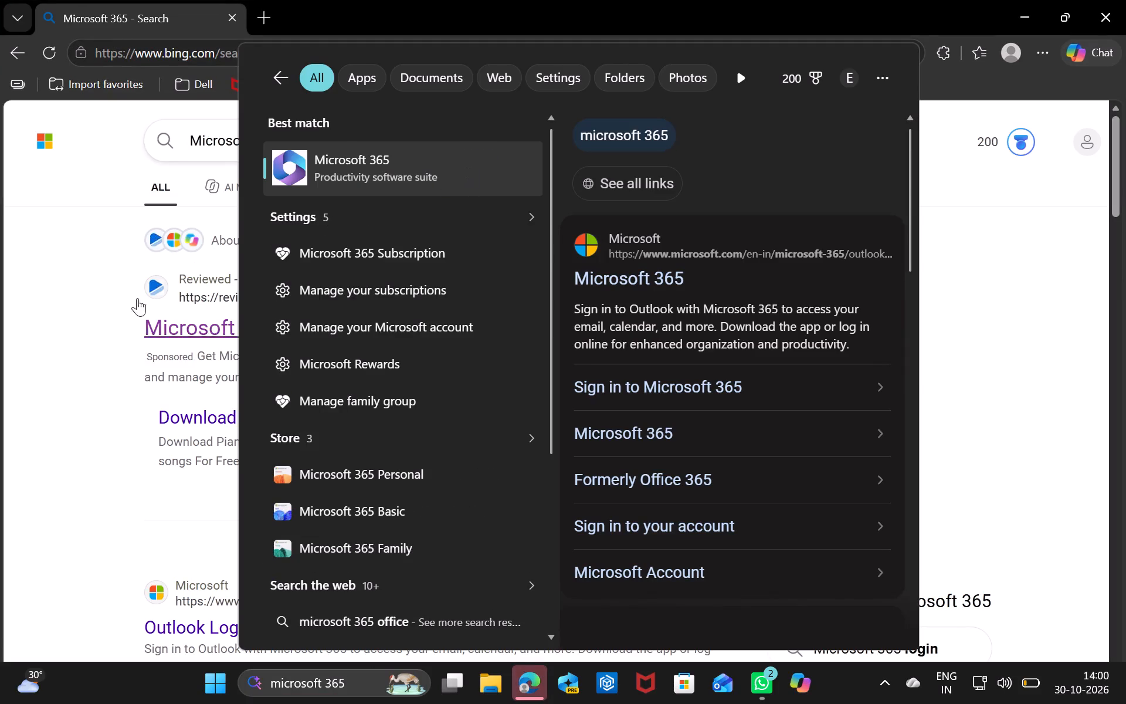
left_click(42, 314)
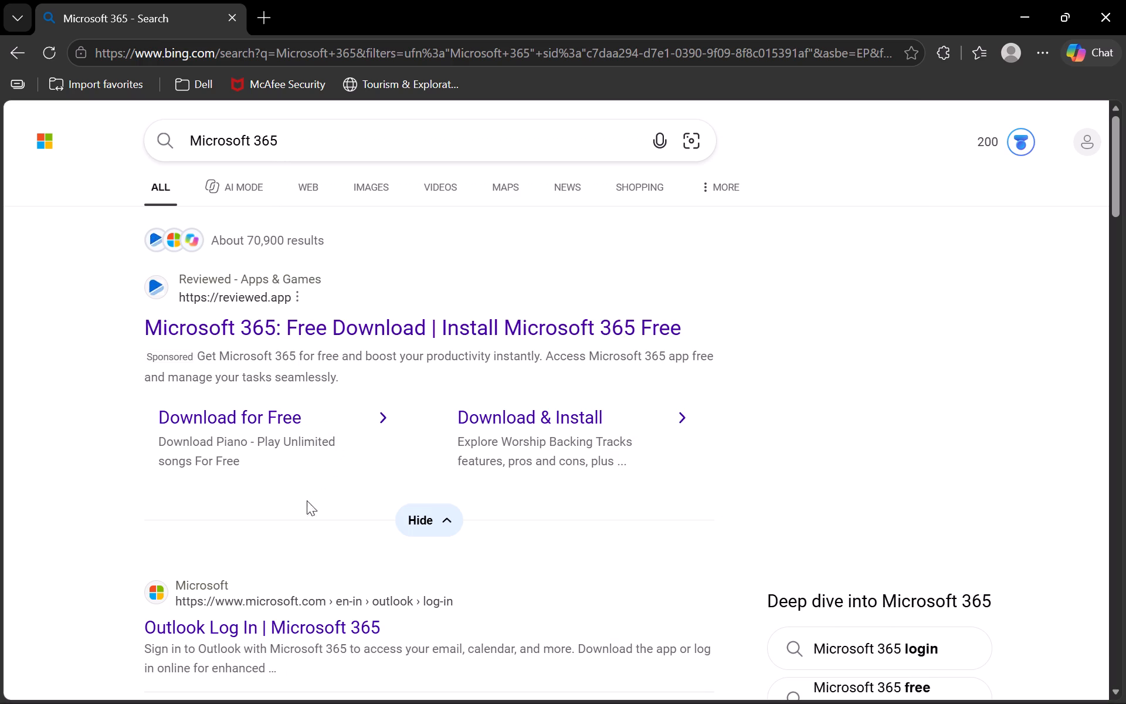
Look through the Bing results for Microsoft 365 to find a suitable Microsoft page.
scroll(309, 591, "down", 2)
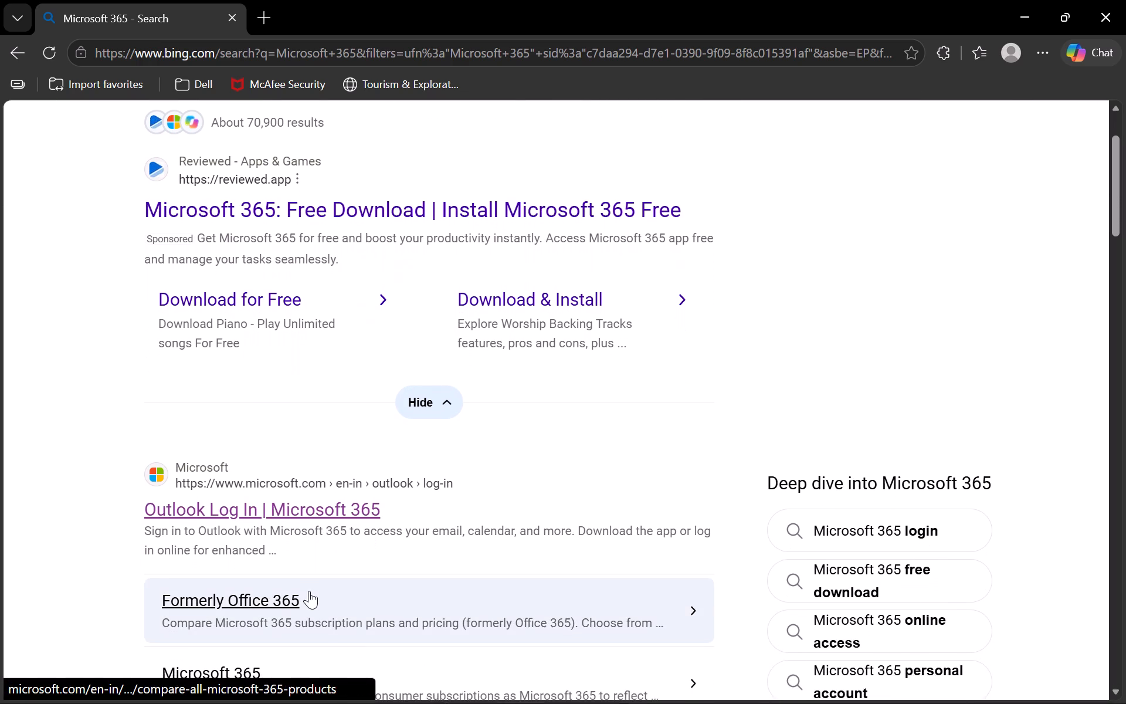
scroll(309, 591, "down", 4)
scroll(309, 591, "up", 1)
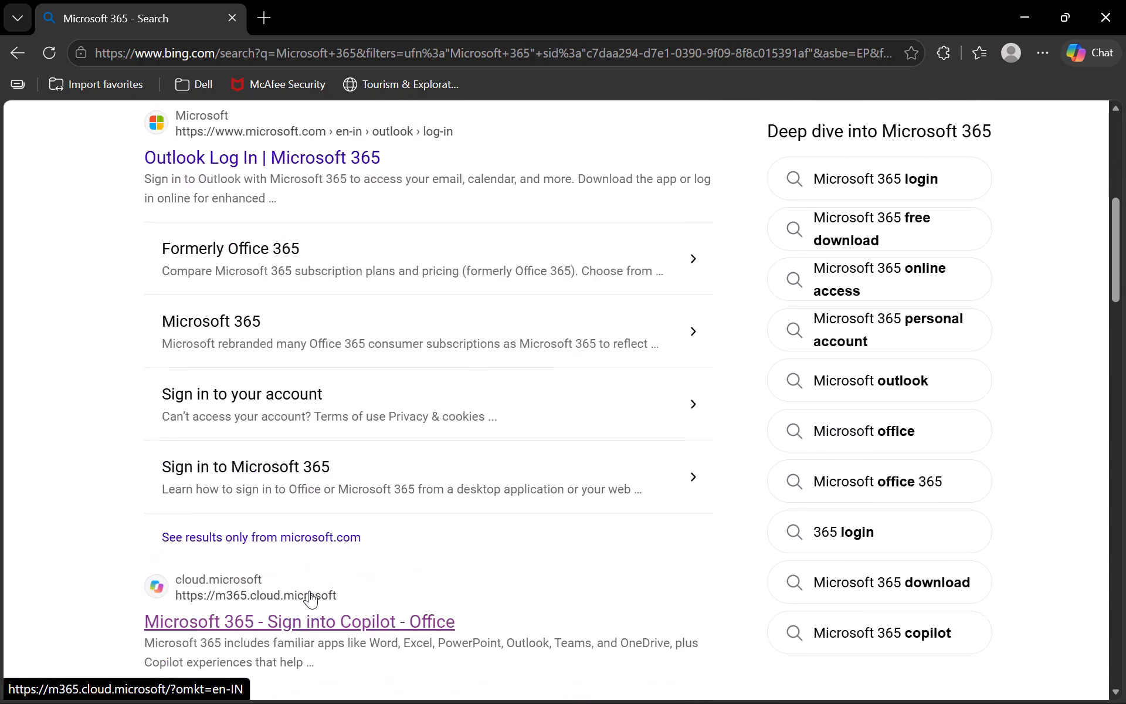
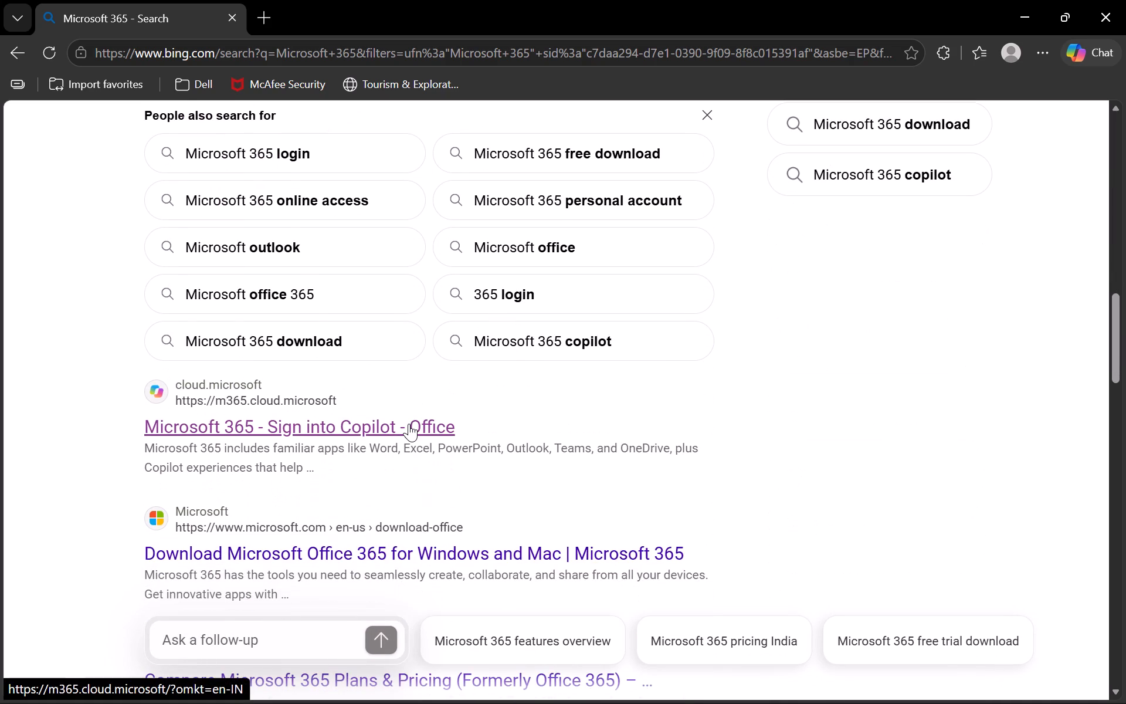
Open the Download Microsoft Office 365 for Windows and Mac page from the Microsoft 365 search results.
left_click(352, 549)
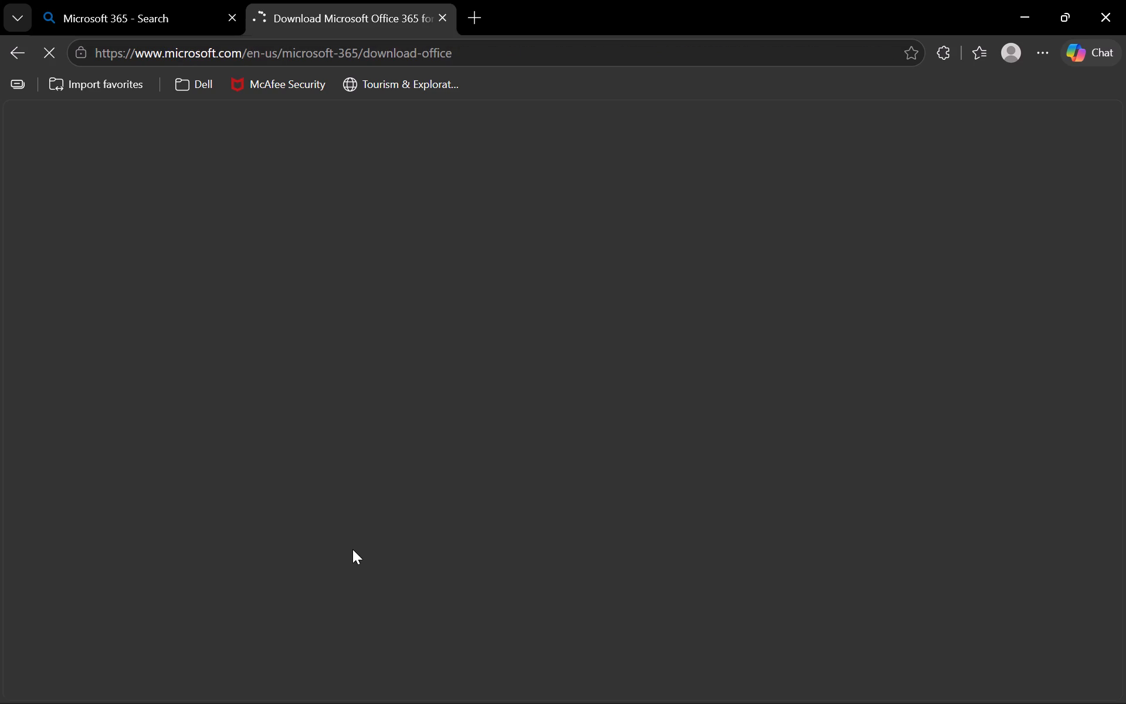
Look through the Microsoft 365 download page for access to Word, closing it and the Microsoft 365 search results when done.
scroll(500, 540, "down", 1)
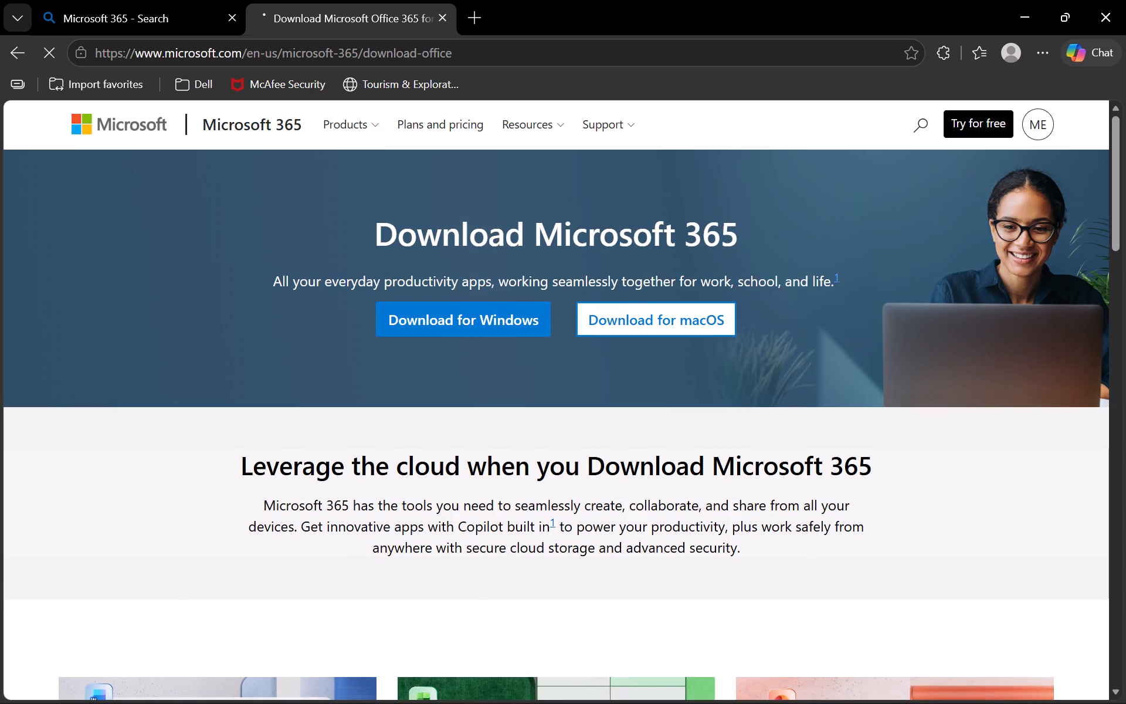
scroll(500, 540, "down", 5)
left_click(239, 285)
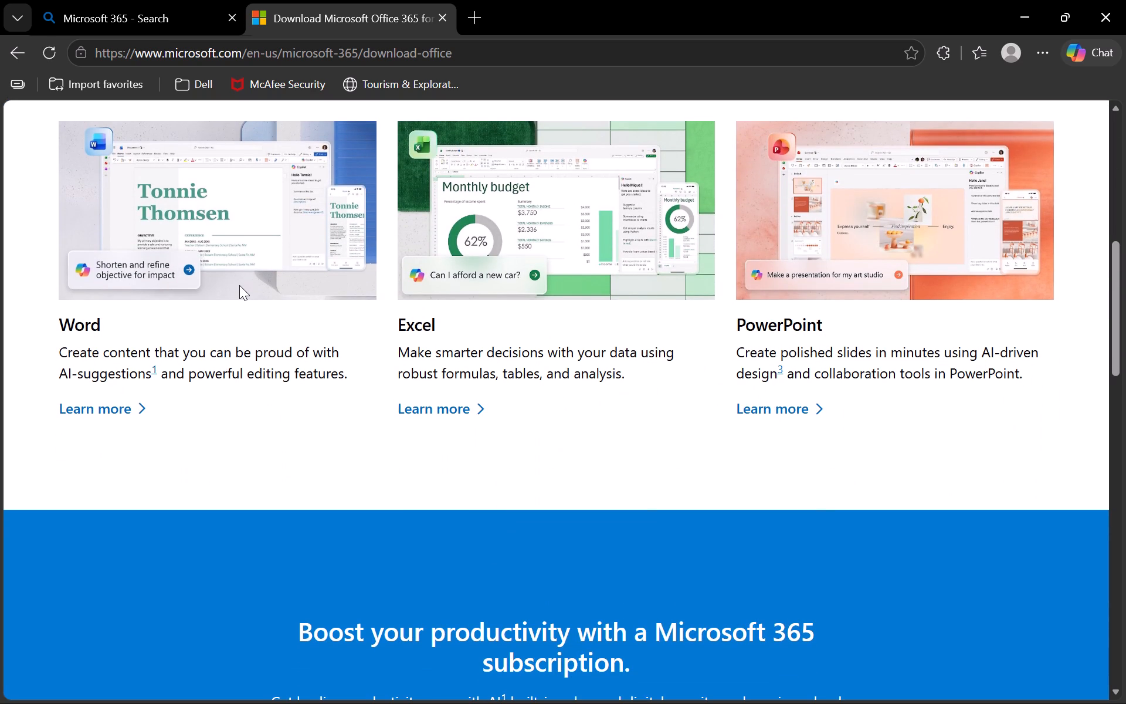
left_click(239, 285)
double_click(215, 212)
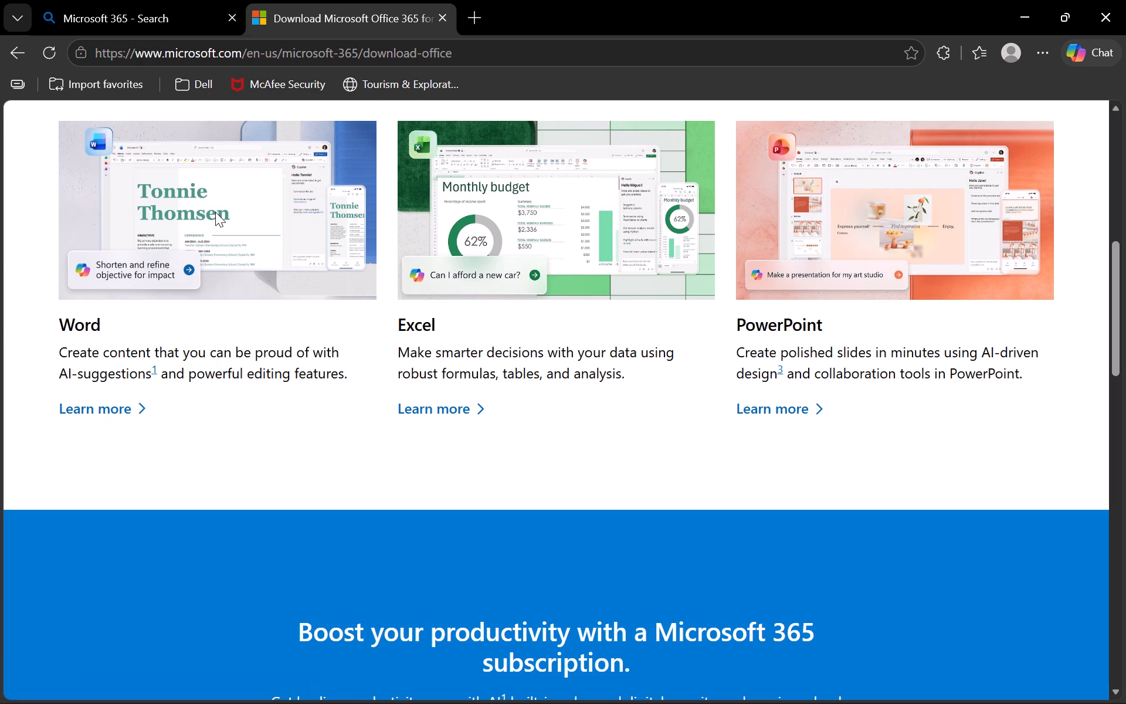
scroll(278, 377, "down", 11)
scroll(278, 377, "up", 10)
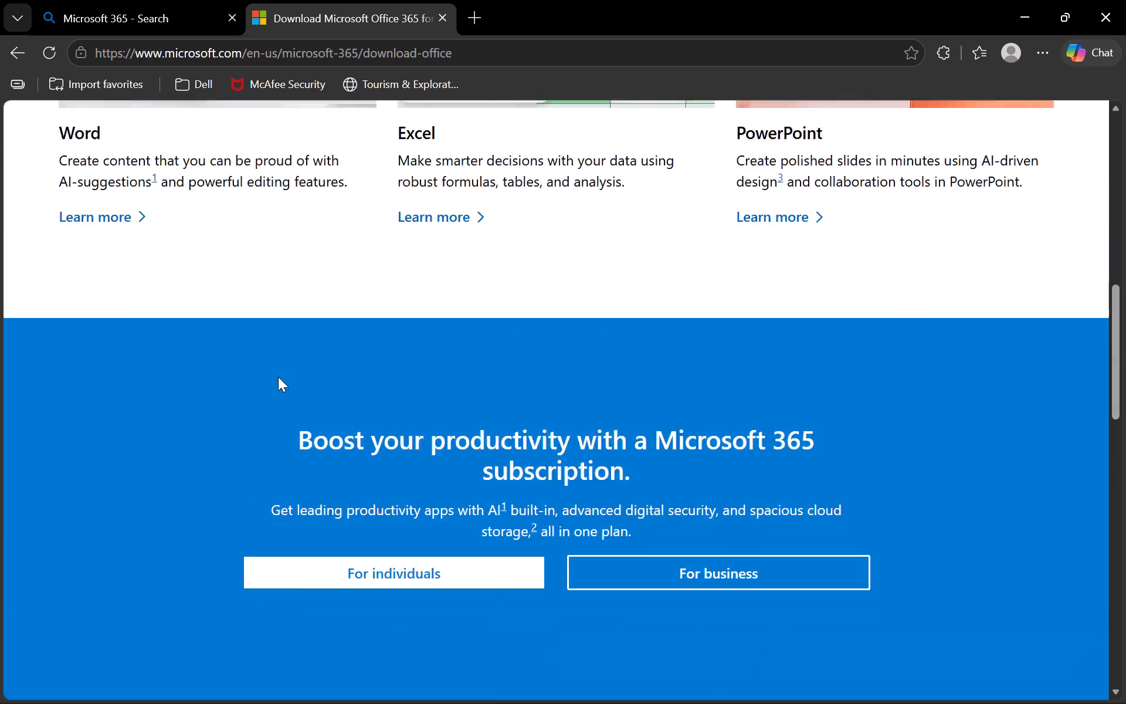
left_click(437, 16)
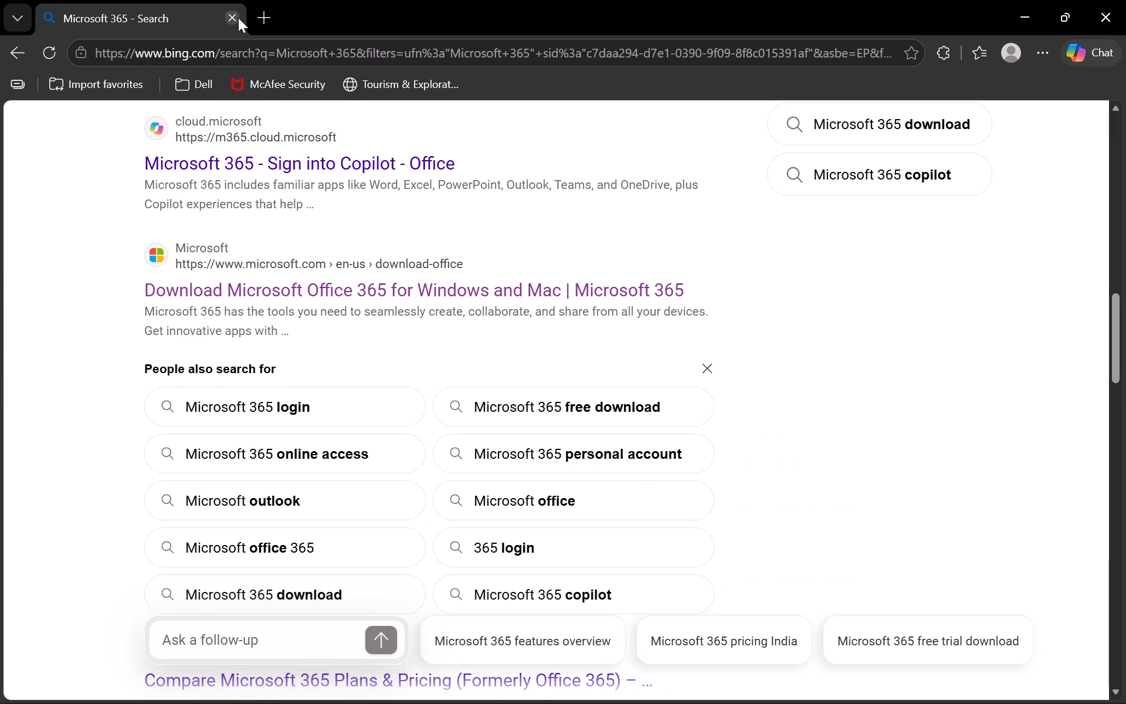
left_click(235, 15)
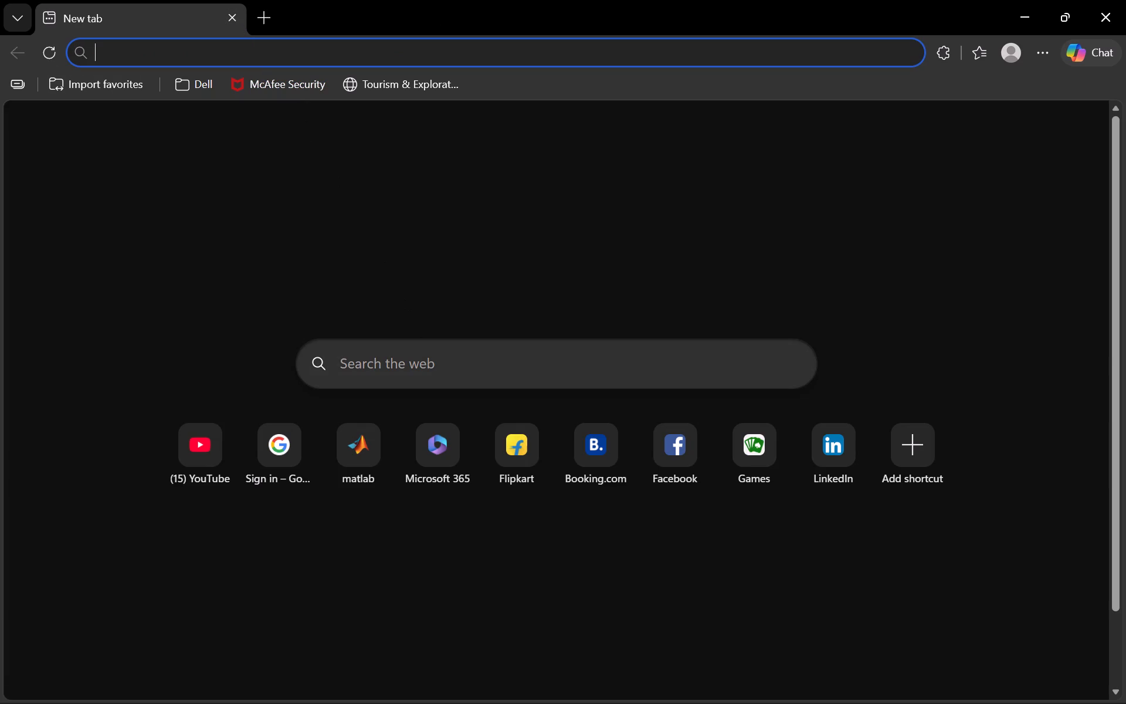
Search the web for ms word.
left_click(428, 370)
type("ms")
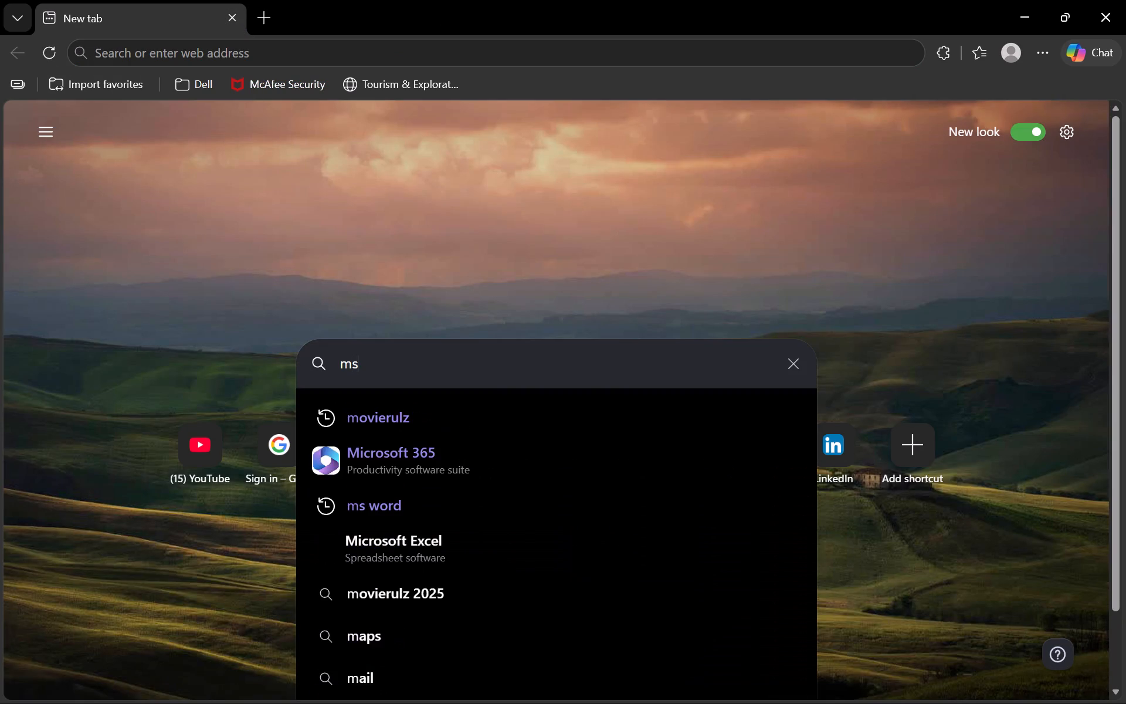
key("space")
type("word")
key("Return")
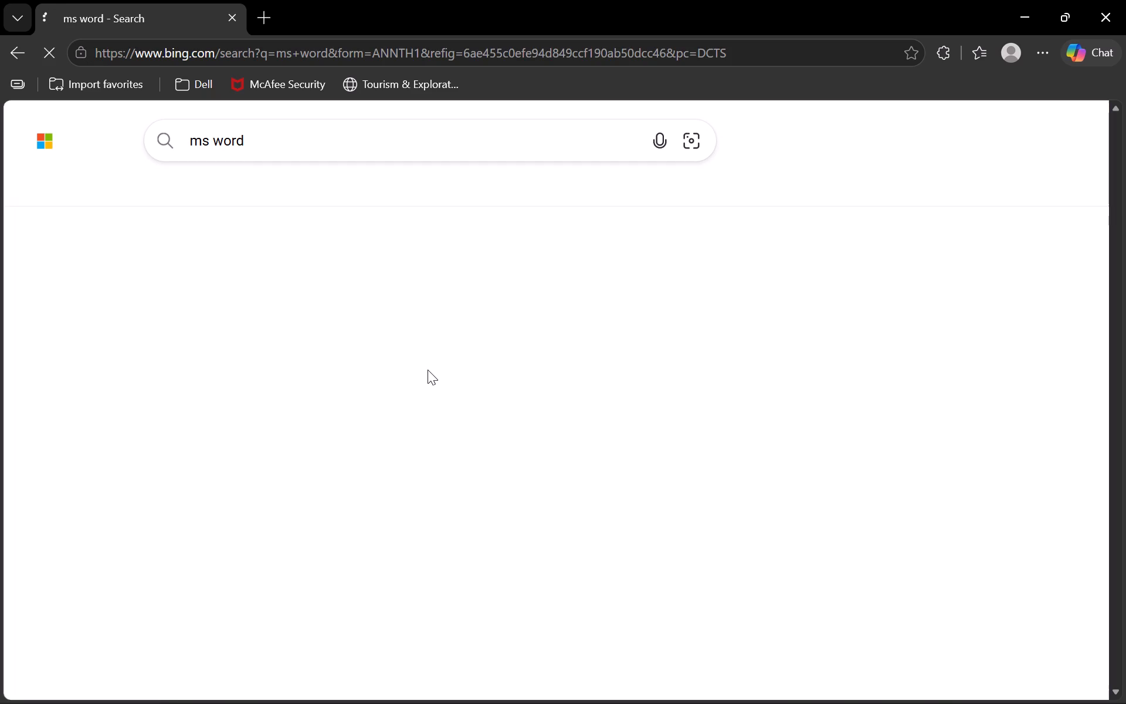
Open Microsoft's Word product page from the ms word search results.
left_click(422, 313)
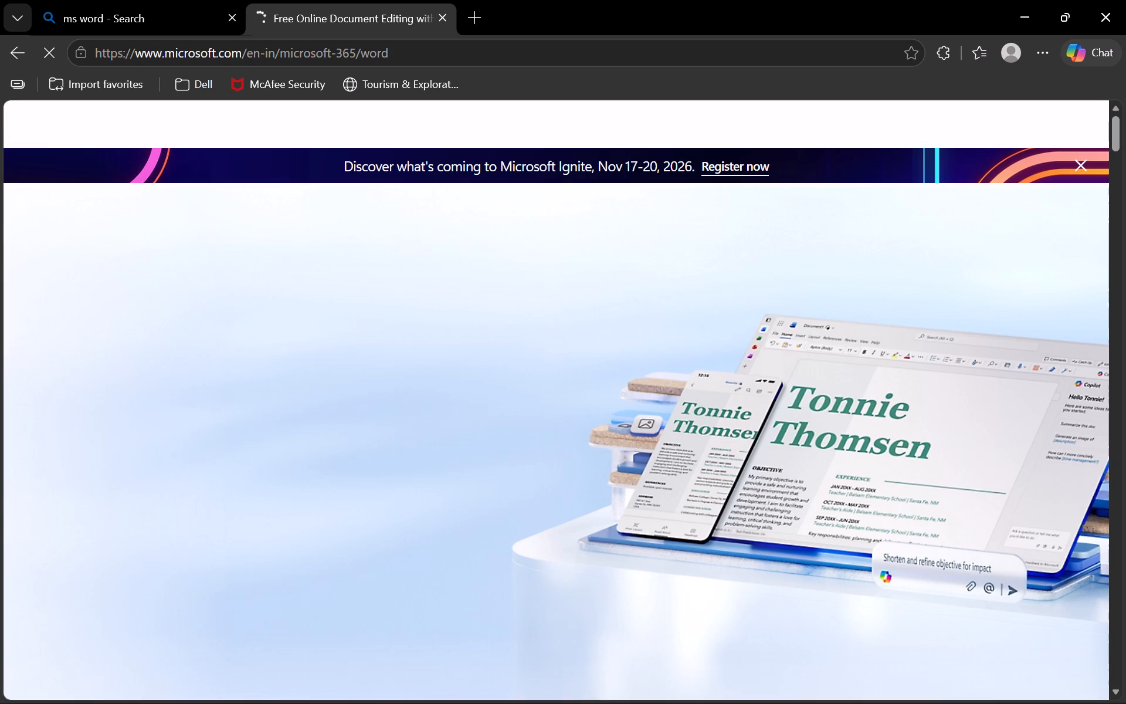
scroll(671, 429, "down", 7)
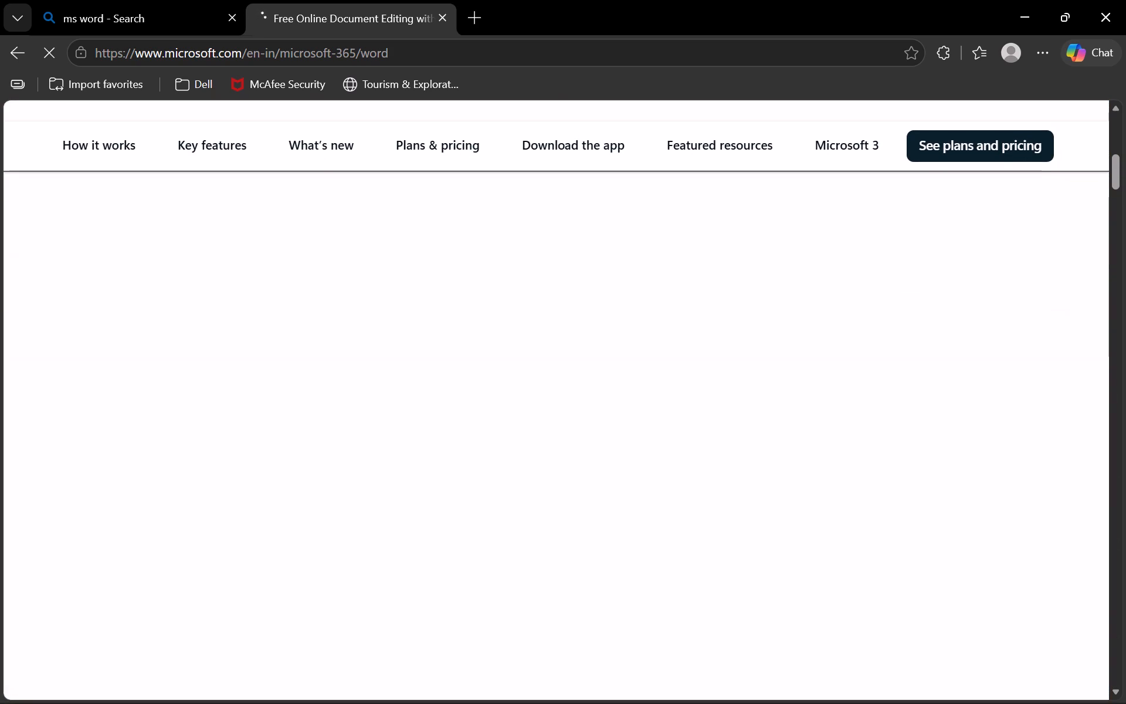
scroll(671, 429, "up", 6)
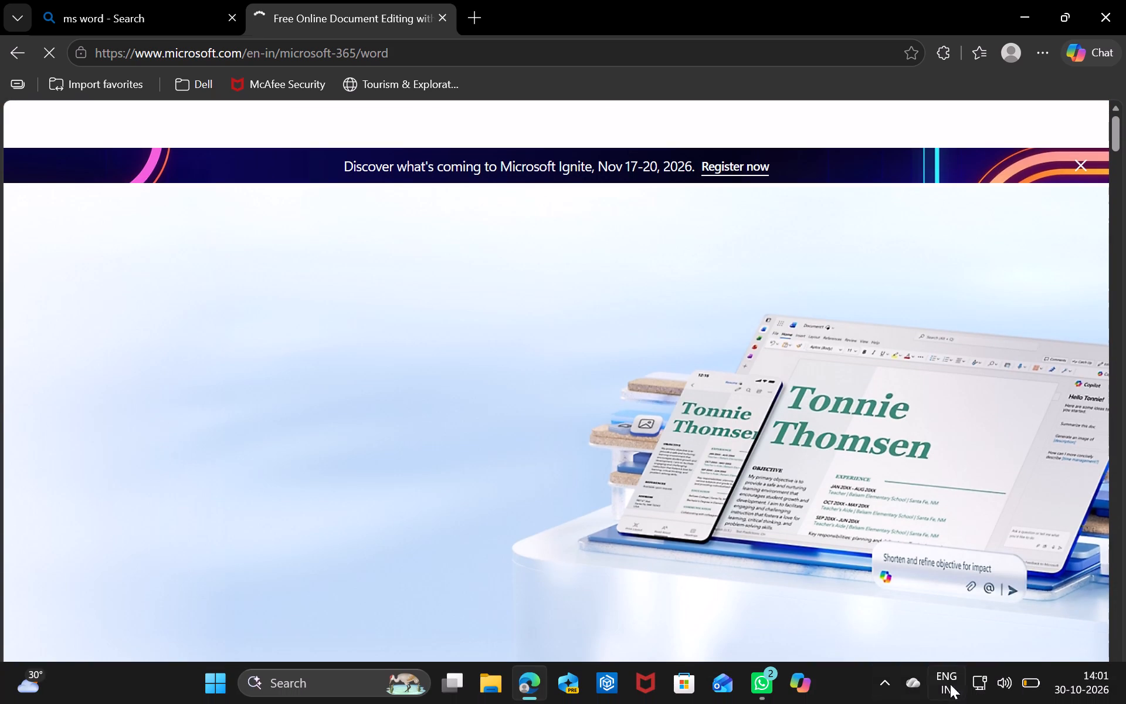
Turn Wi-Fi off and back on, and connect to the vivo X200 FE network.
left_click(1002, 685)
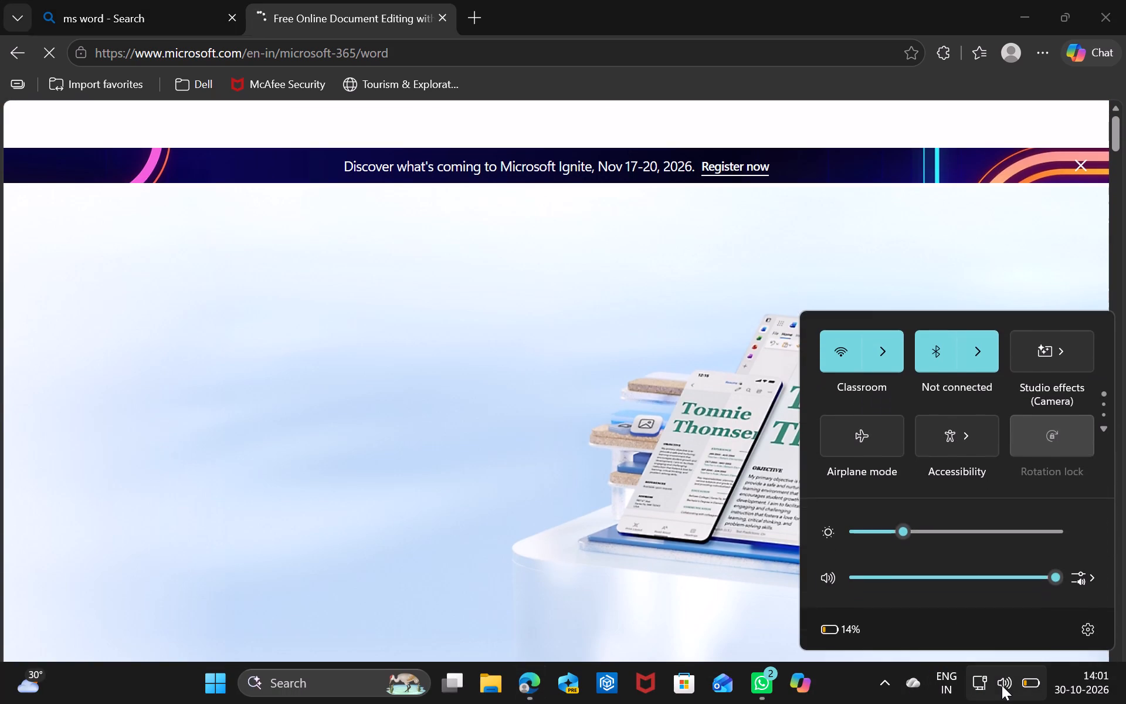
left_click(884, 357)
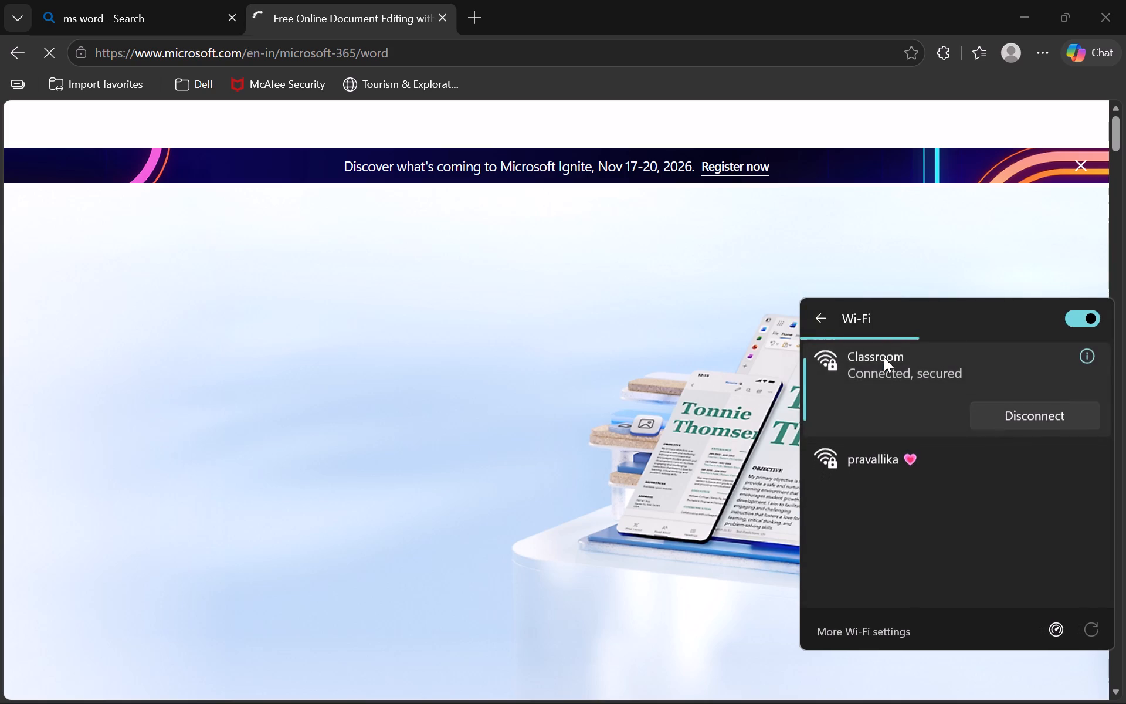
scroll(881, 452, "up", 4)
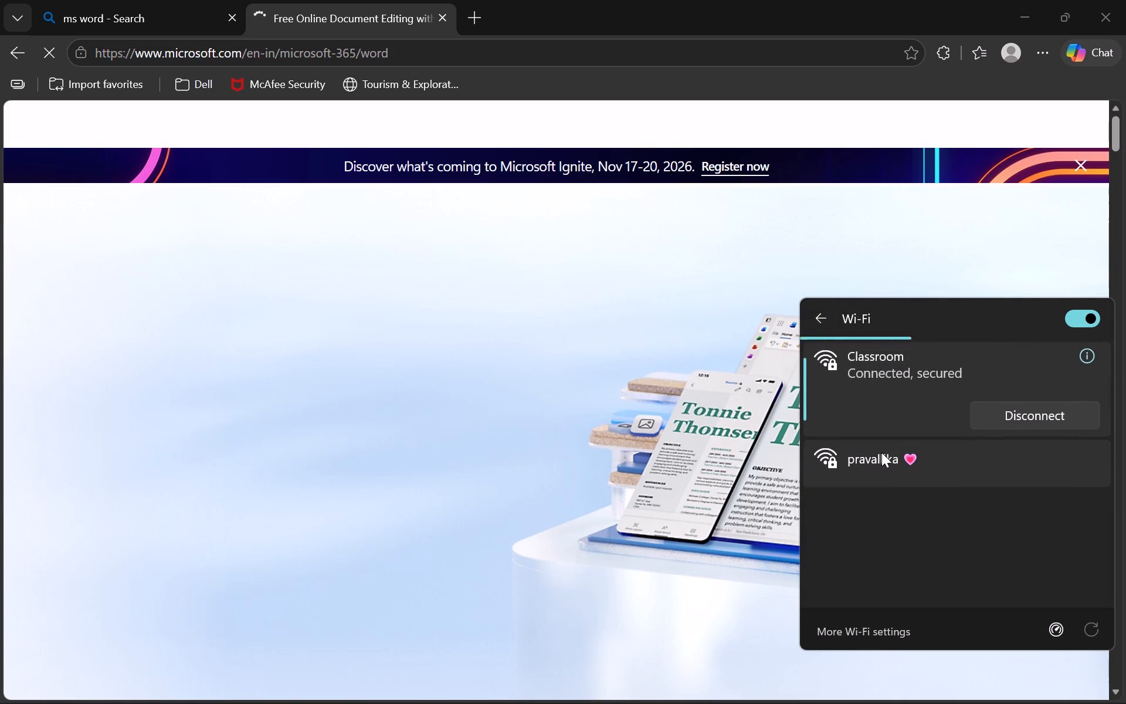
scroll(881, 452, "up", 7)
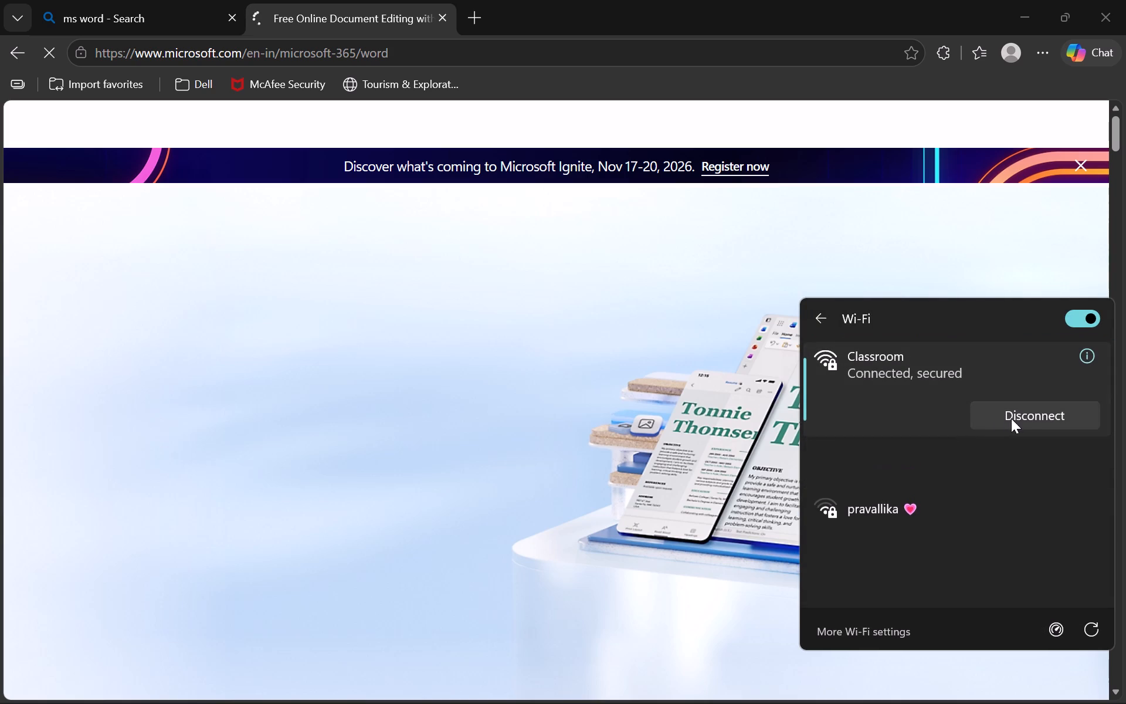
left_click(593, 359)
scroll(593, 359, "up", 6)
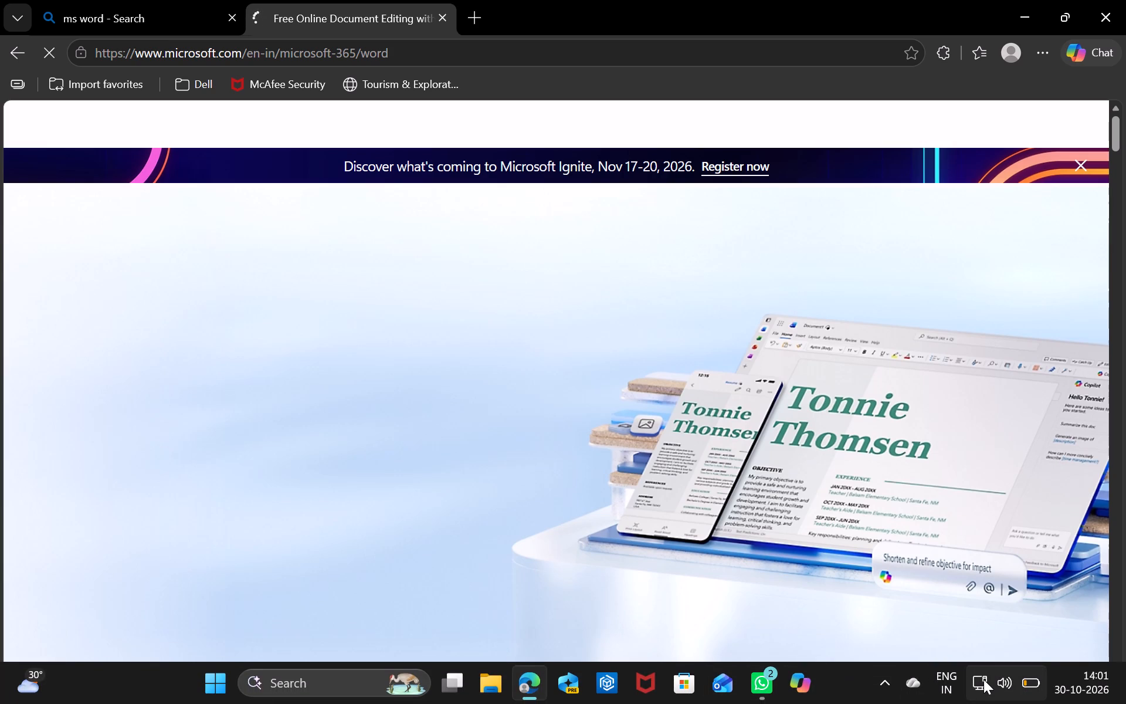
left_click(983, 679)
left_click(889, 351)
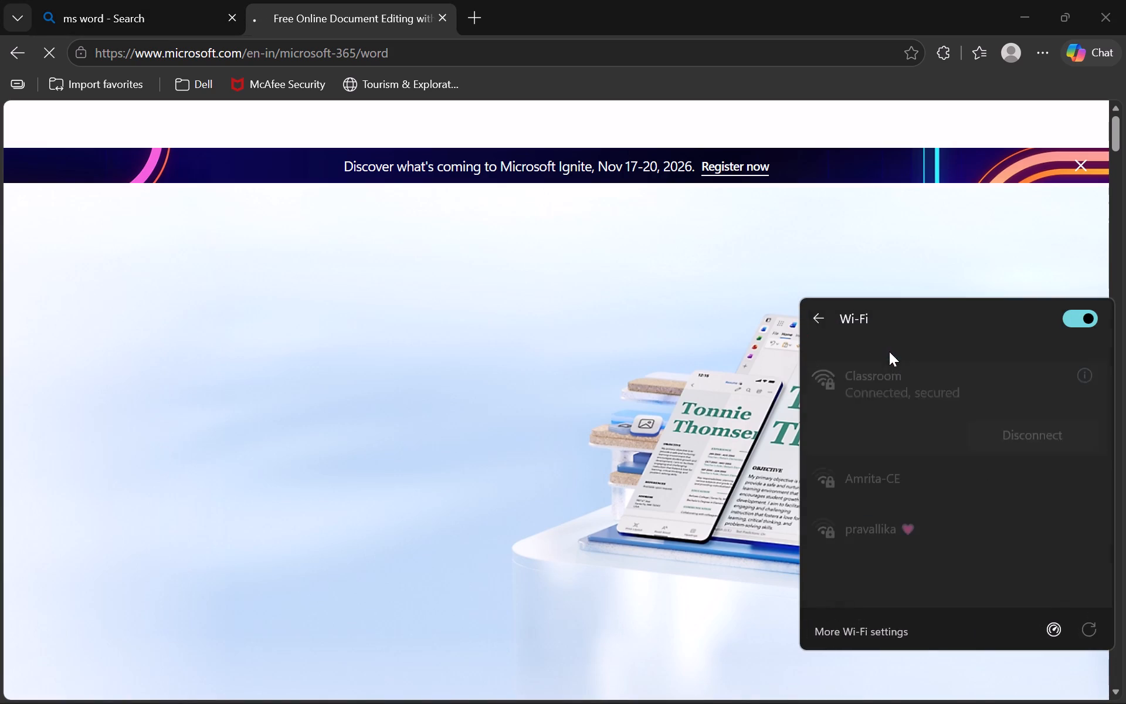
scroll(879, 426, "up", 4)
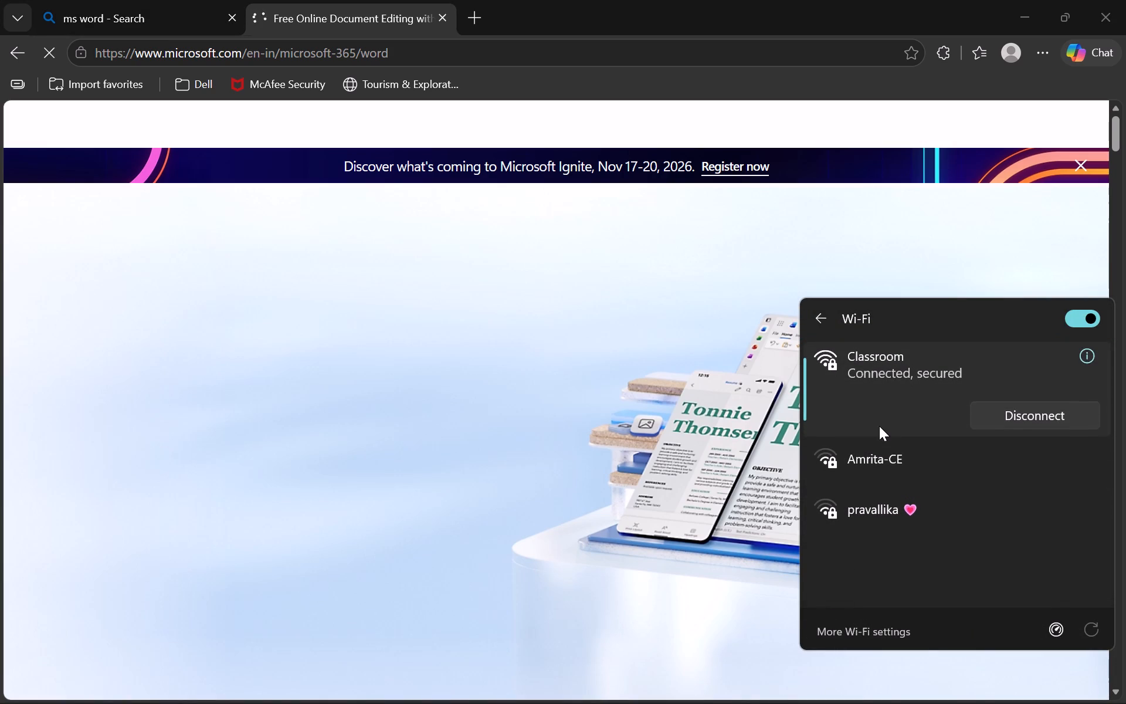
left_click(1091, 314)
left_click(1091, 314)
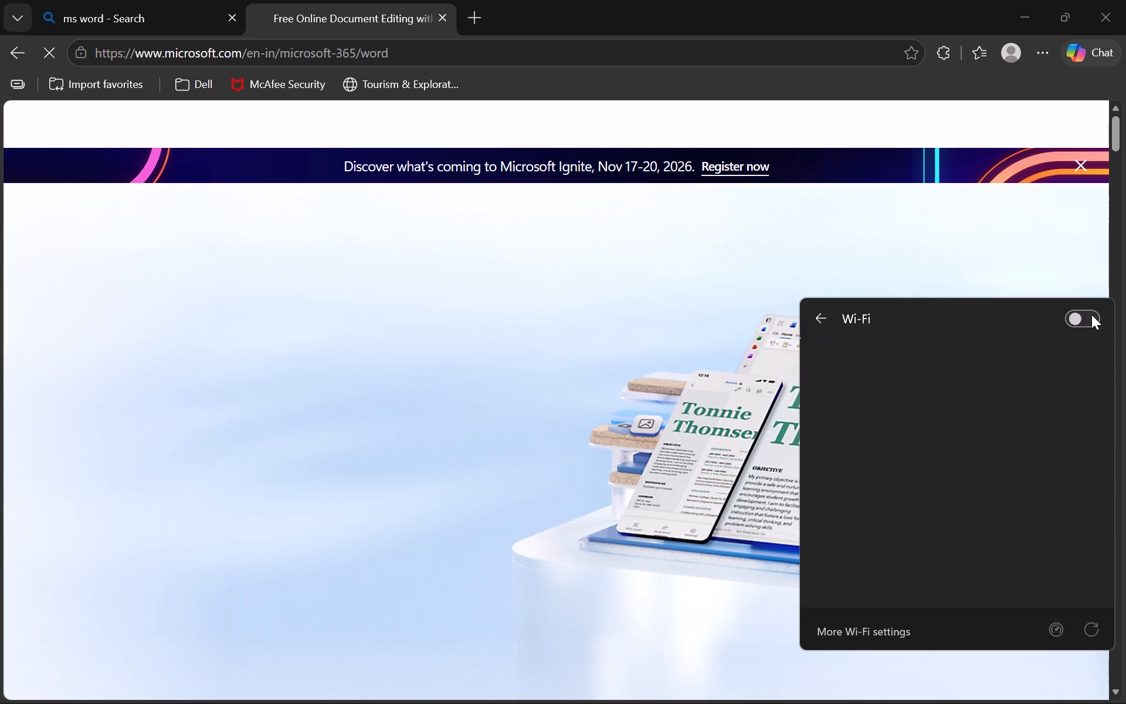
left_click(1073, 312)
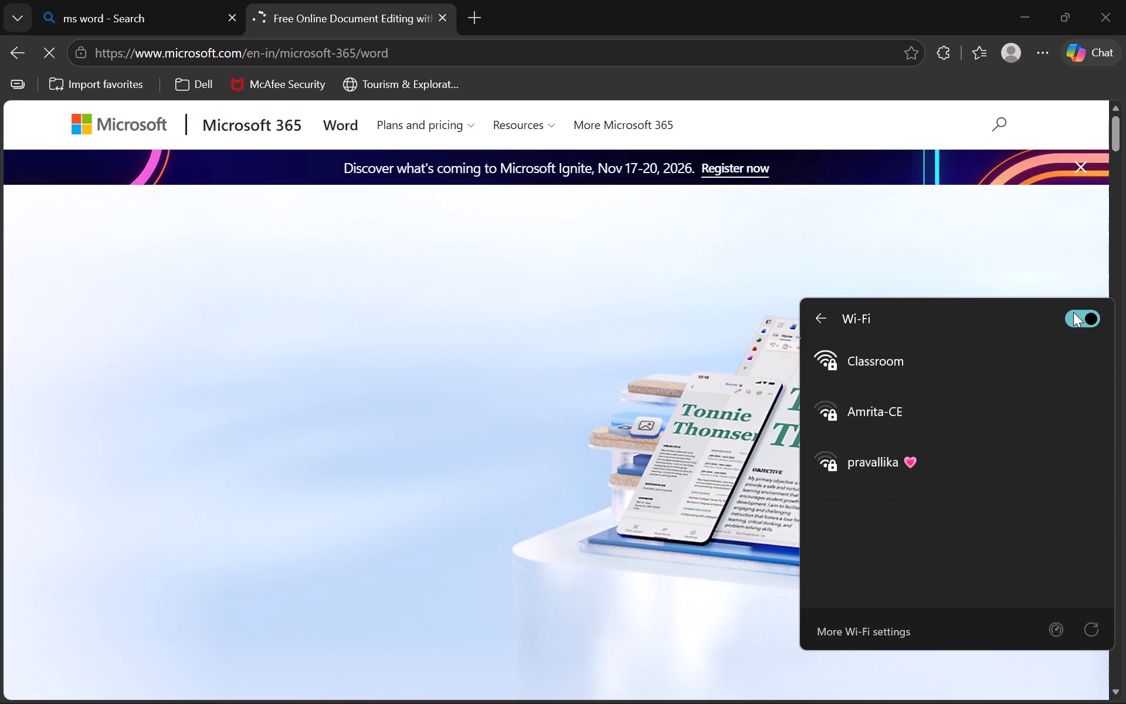
left_click(943, 352)
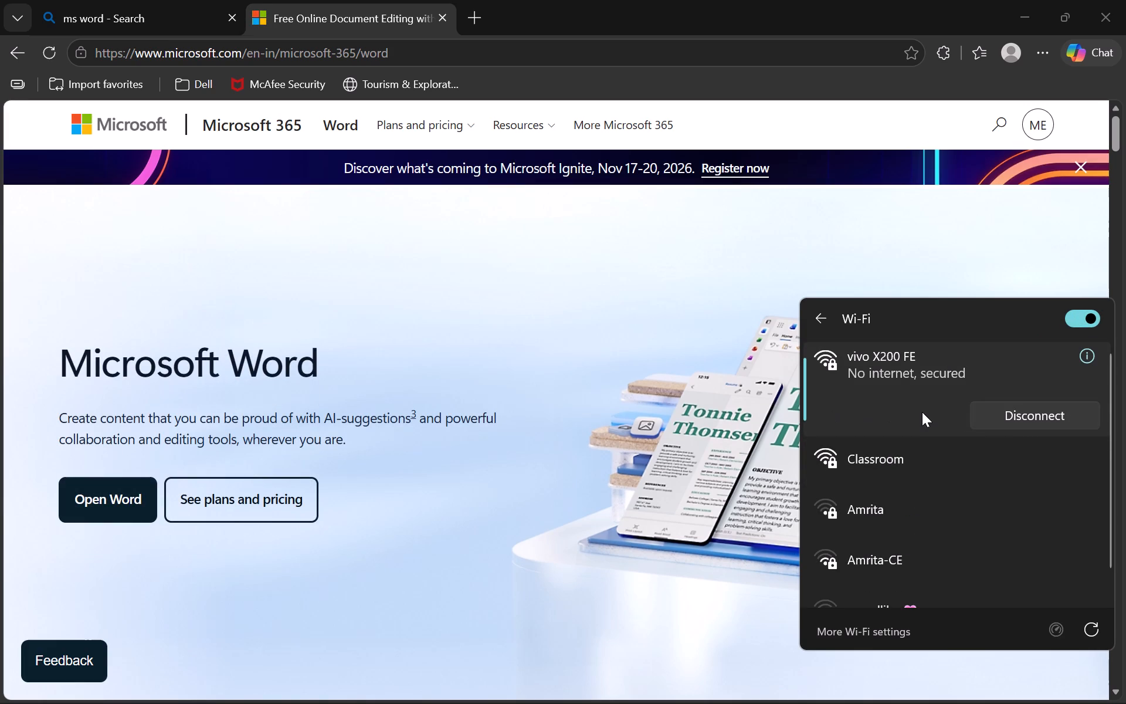
left_click(649, 331)
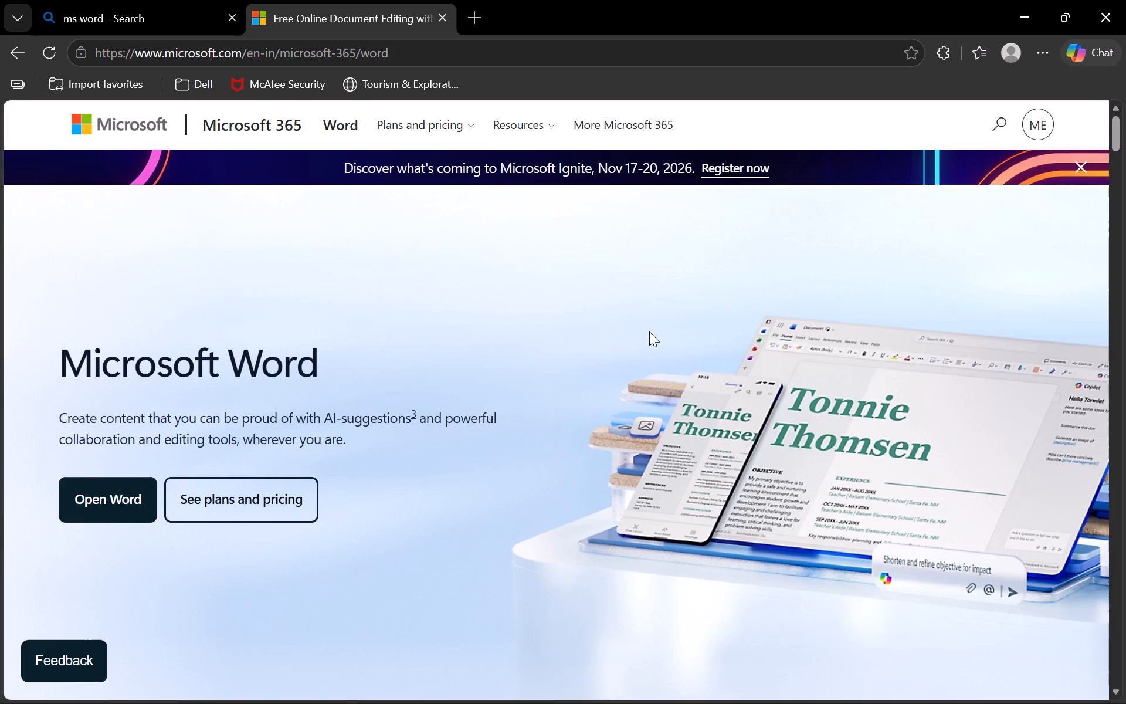
Look through the Microsoft Word page, examining its features, what's new, and plans and pricing sections.
scroll(649, 331, "down", 11)
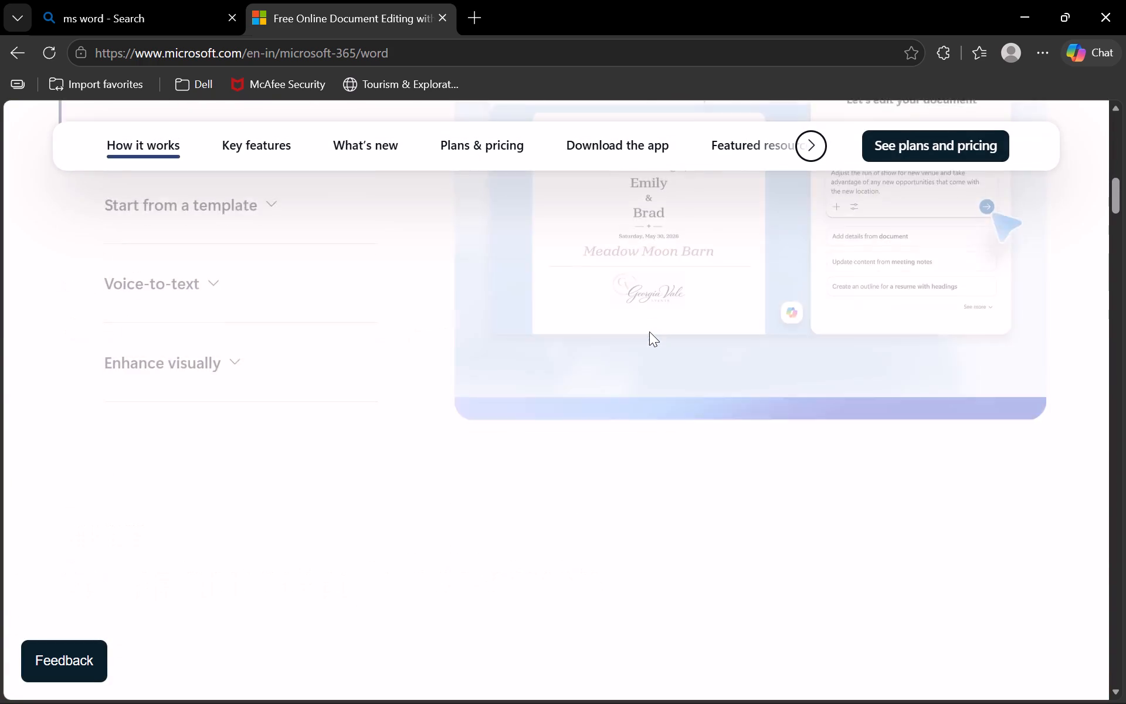
scroll(649, 331, "up", 7)
scroll(649, 331, "down", 13)
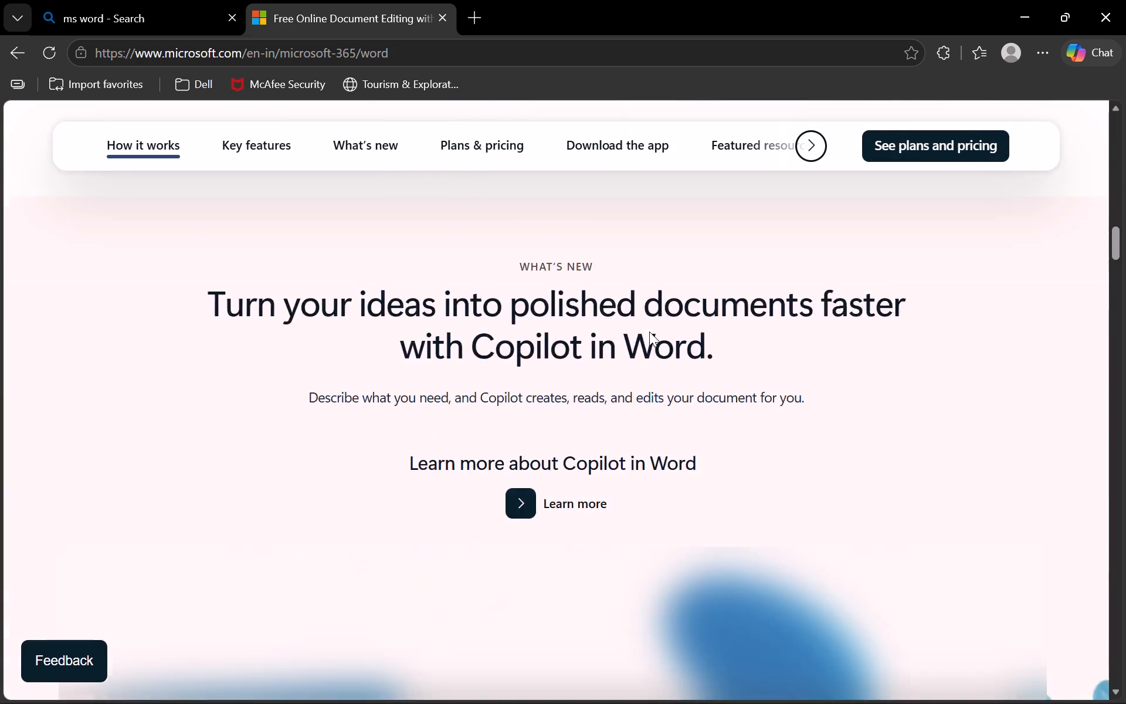
scroll(649, 331, "down", 6)
scroll(649, 331, "up", 1)
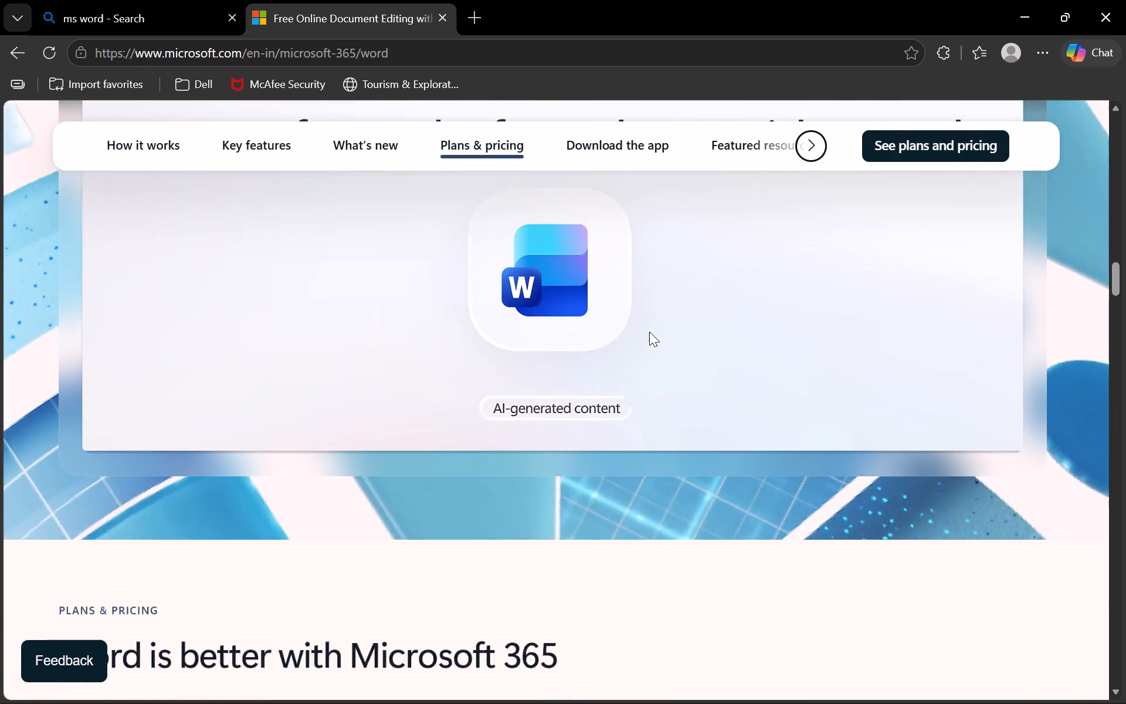
scroll(649, 331, "down", 1)
scroll(639, 458, "down", 7)
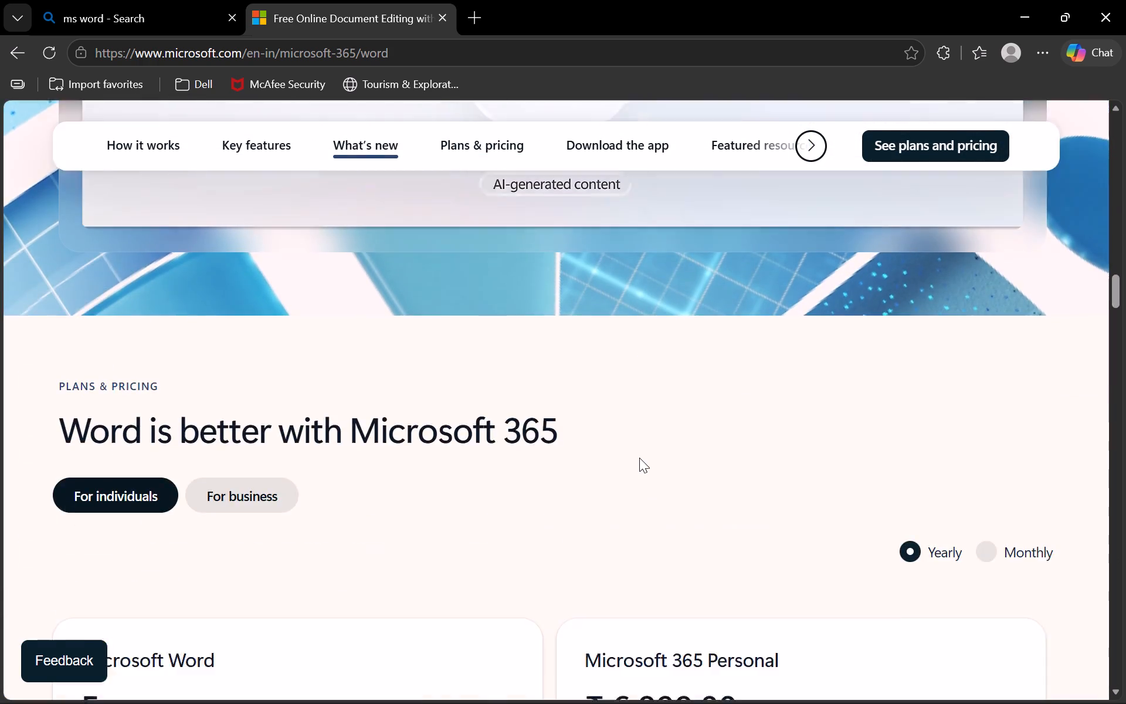
scroll(639, 458, "down", 6)
scroll(639, 458, "up", 14)
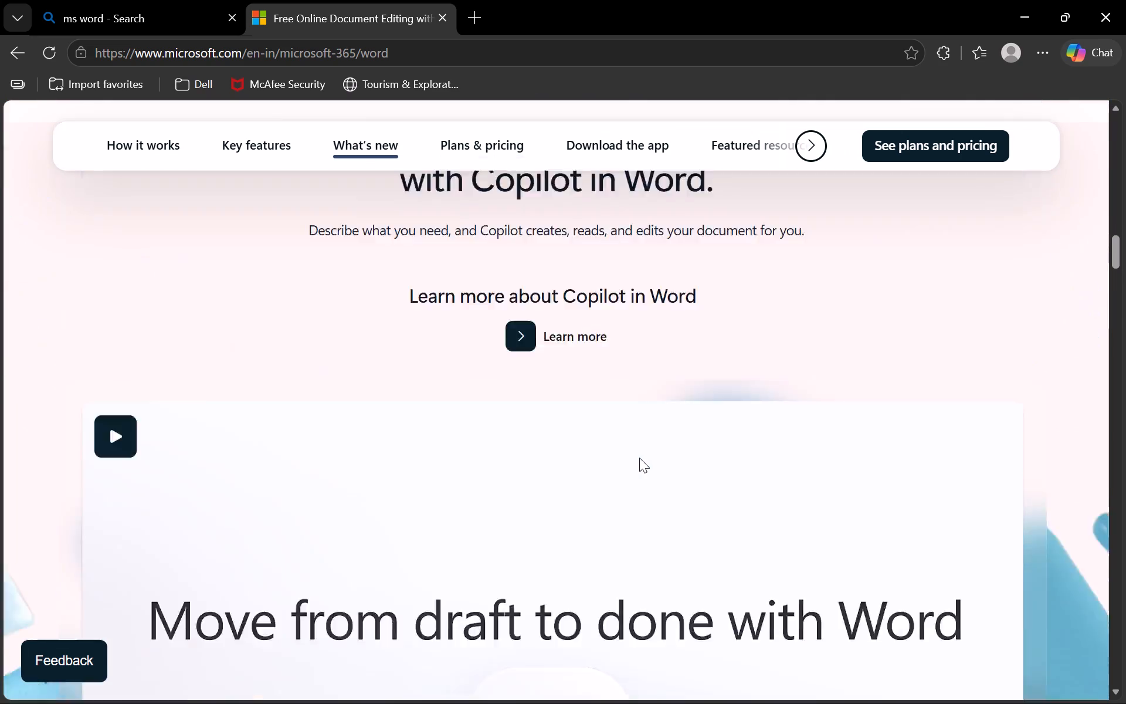
scroll(639, 458, "up", 2)
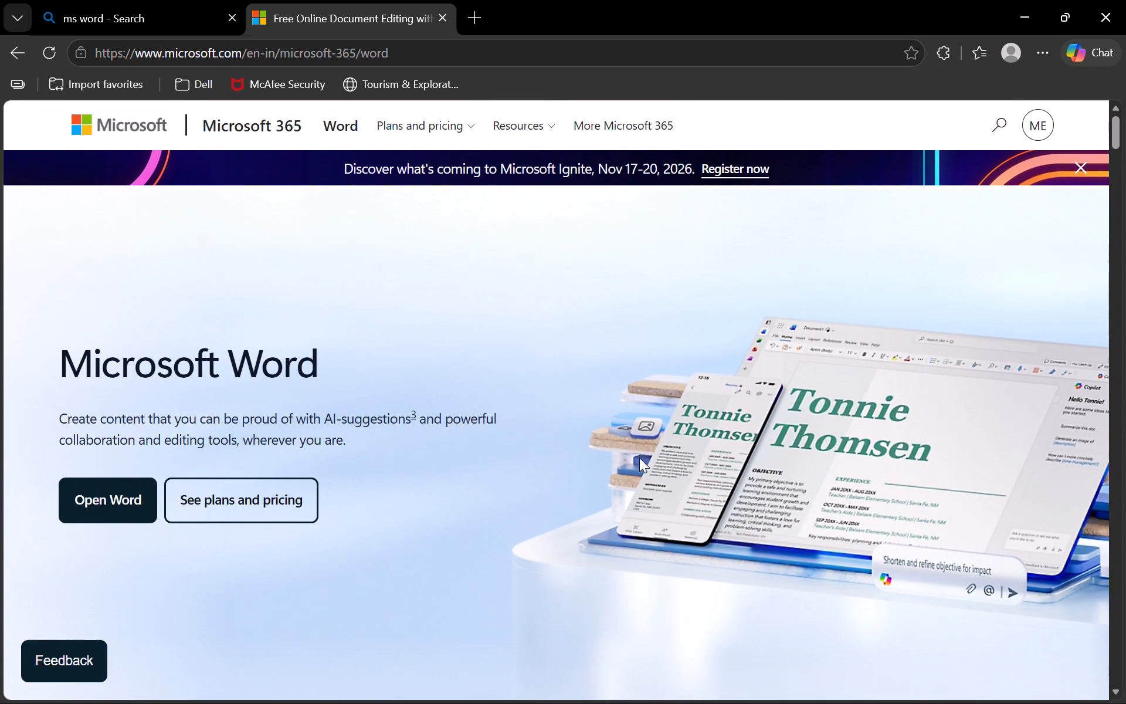
Open Word for the web from the Microsoft Word page.
left_click(101, 496)
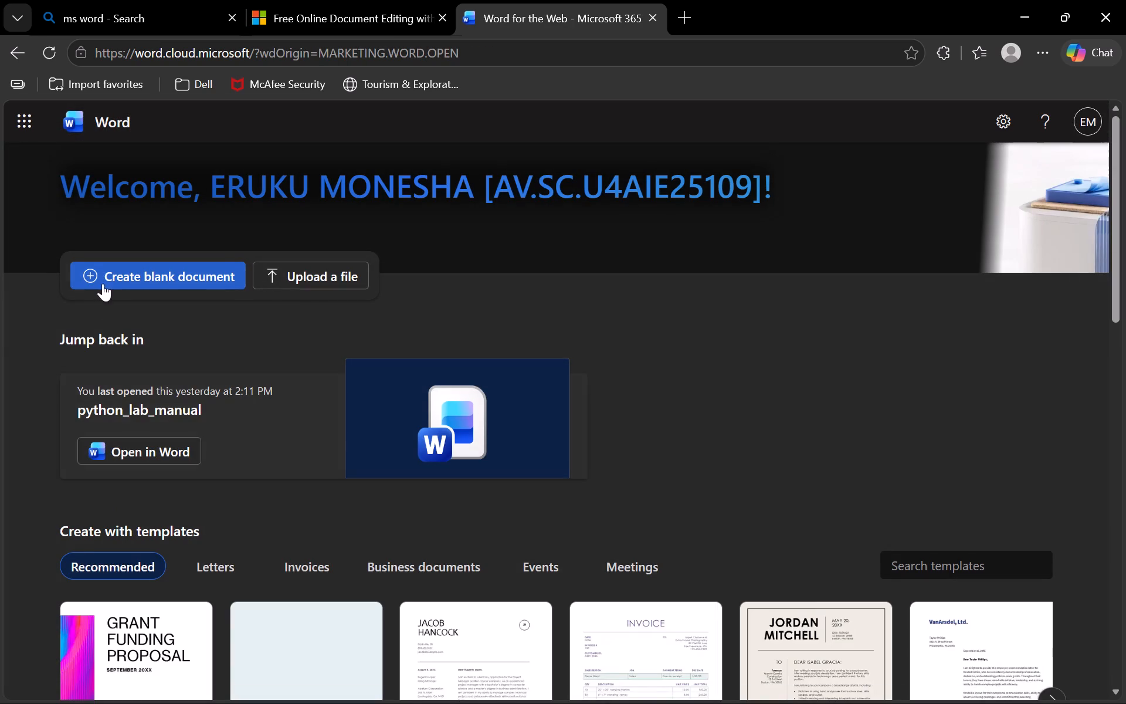
Upload the converted dsa document to Word for the web and open it.
left_click(295, 273)
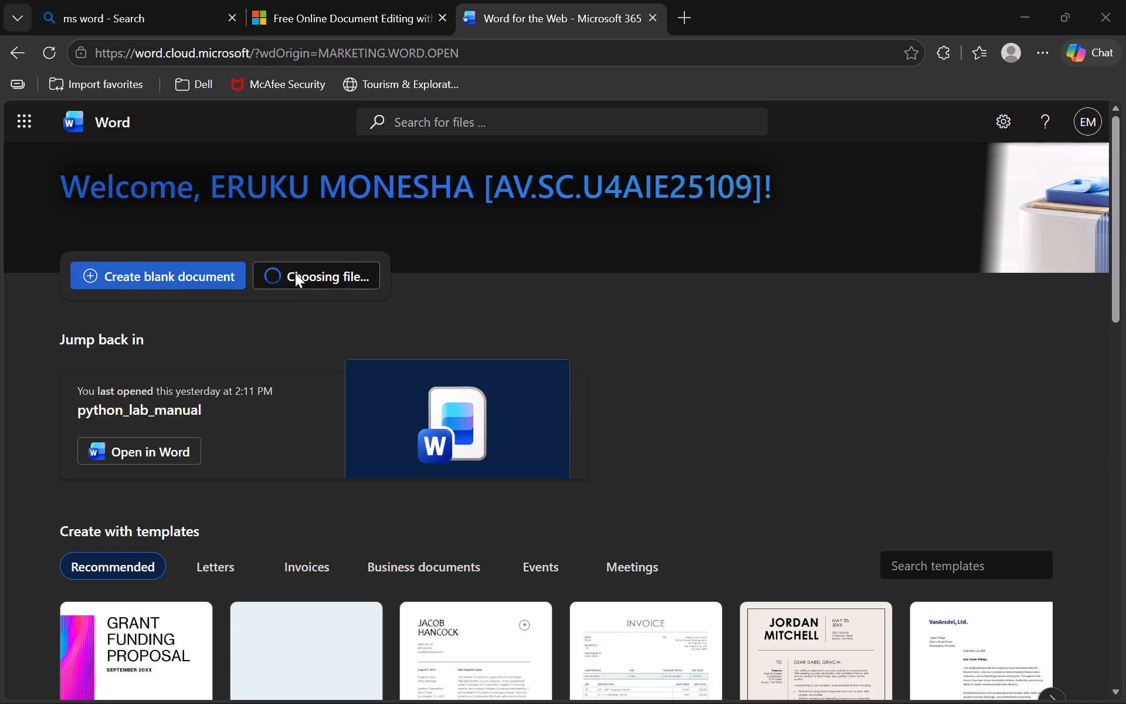
double_click(270, 158)
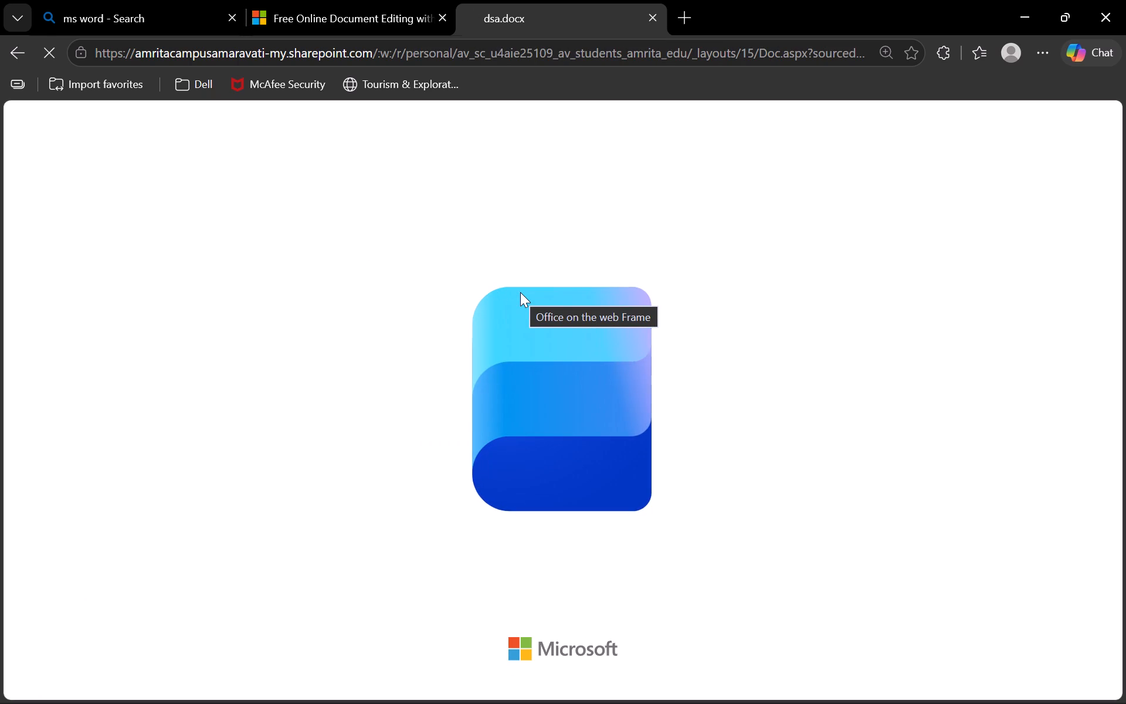
Delete the whole student details table below the "MEMBER 1 REPORT – NUMPY IMPLEMENTATION" heading.
scroll(520, 292, "down", 1)
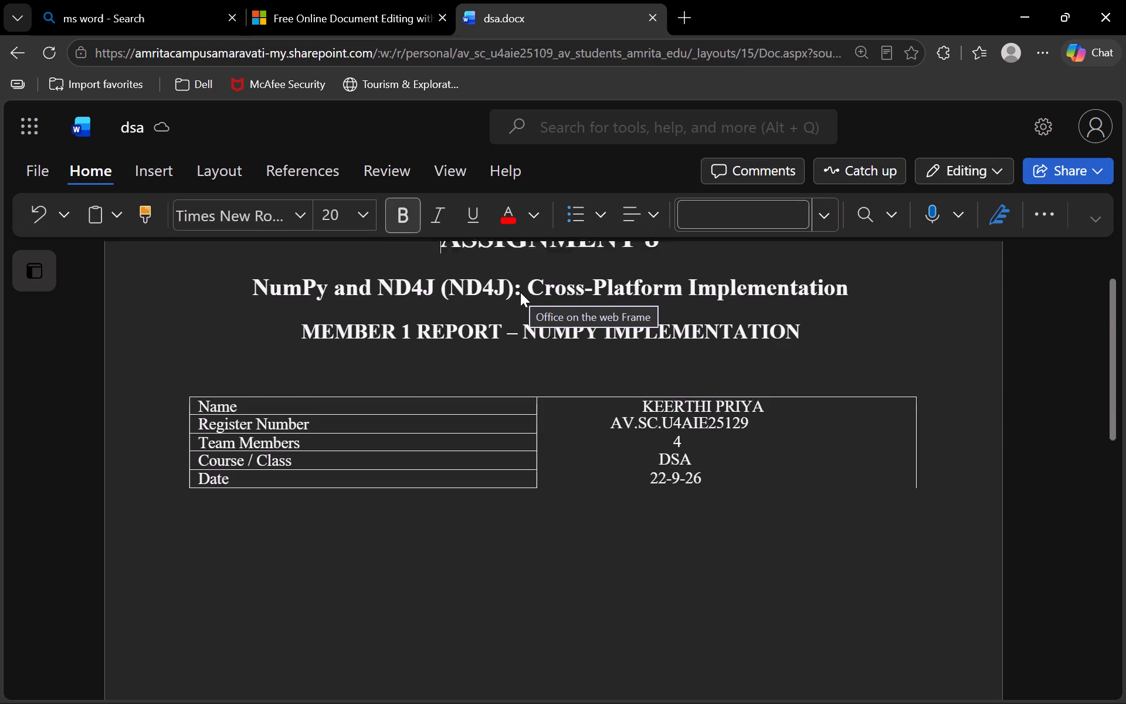
scroll(520, 292, "down", 1)
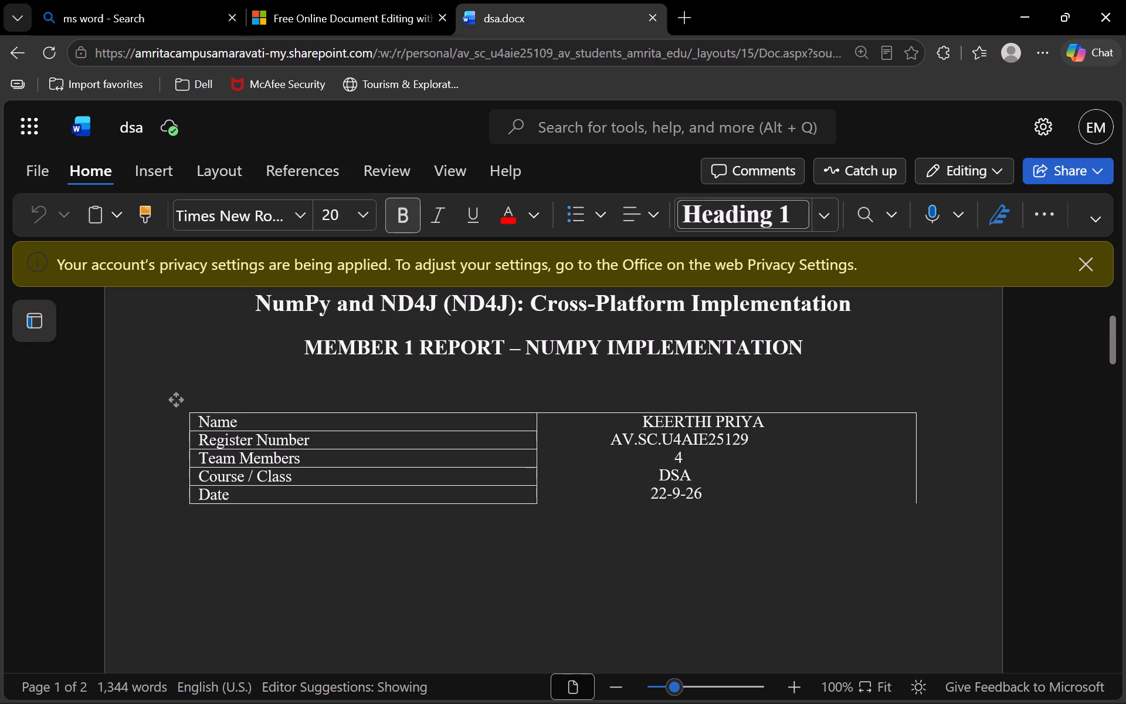
scroll(779, 440, "right", 1)
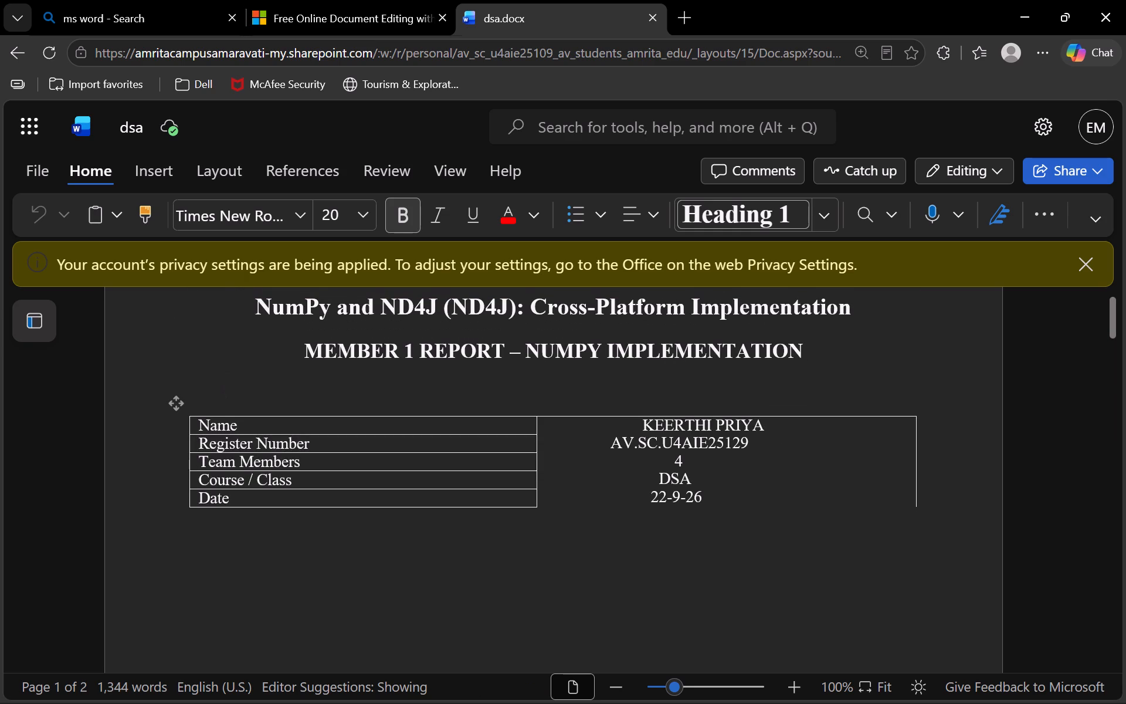
left_click(777, 438)
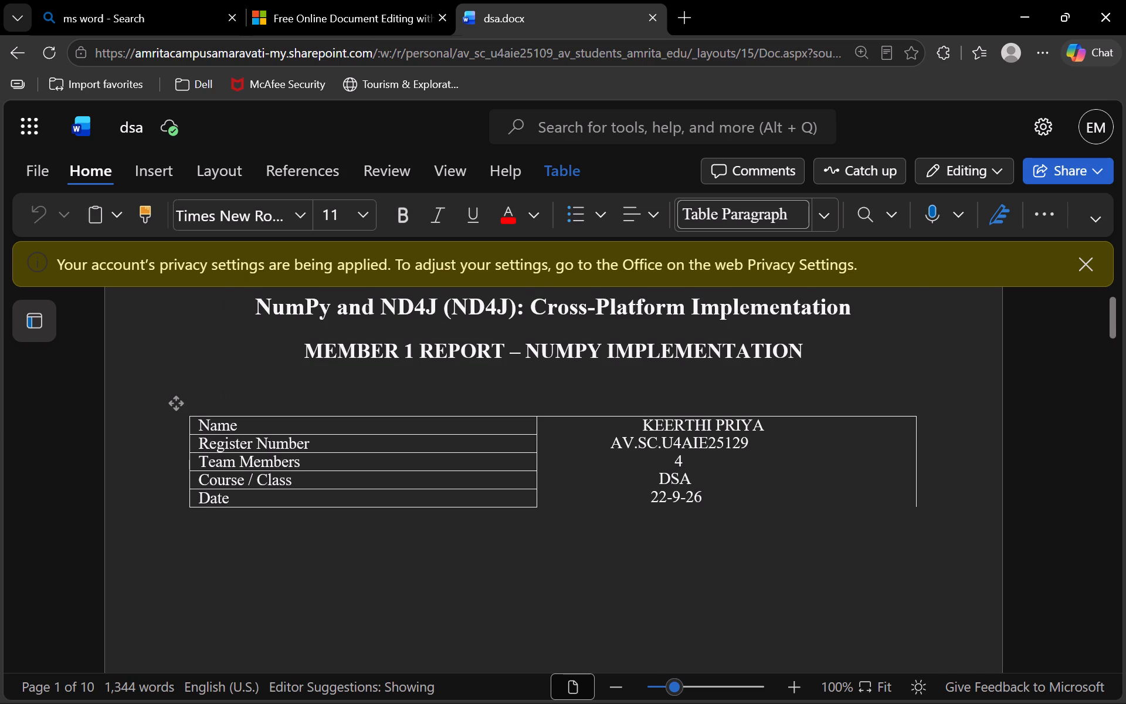
left_click(779, 420)
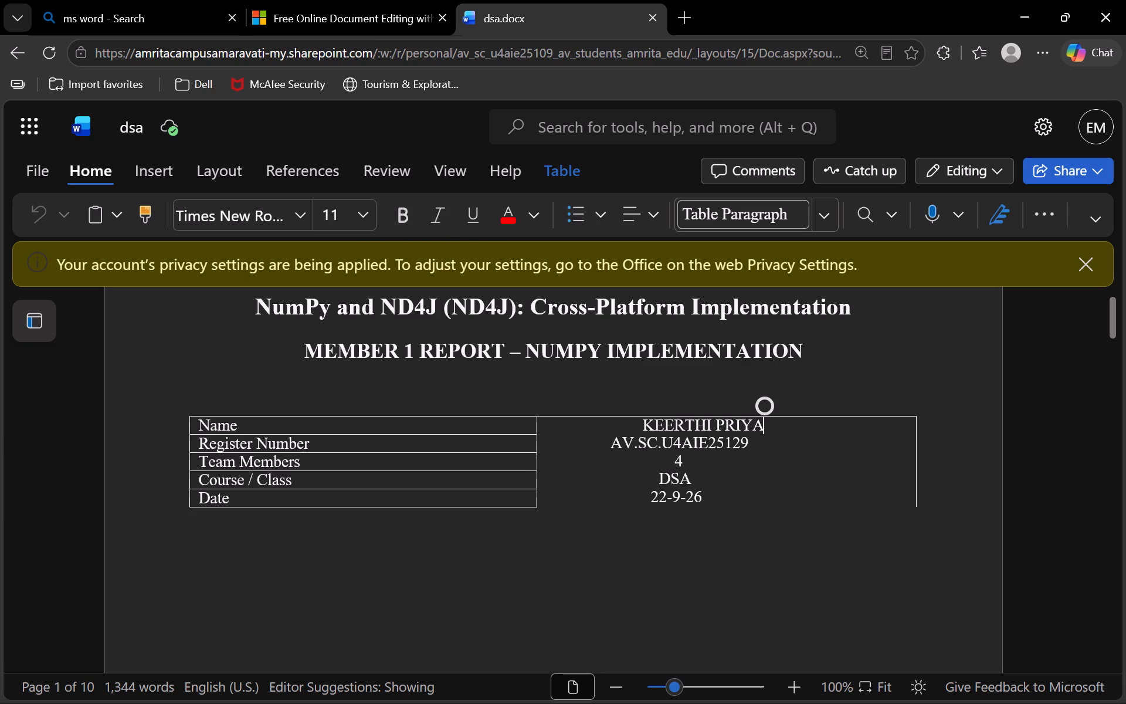
double_click(436, 448)
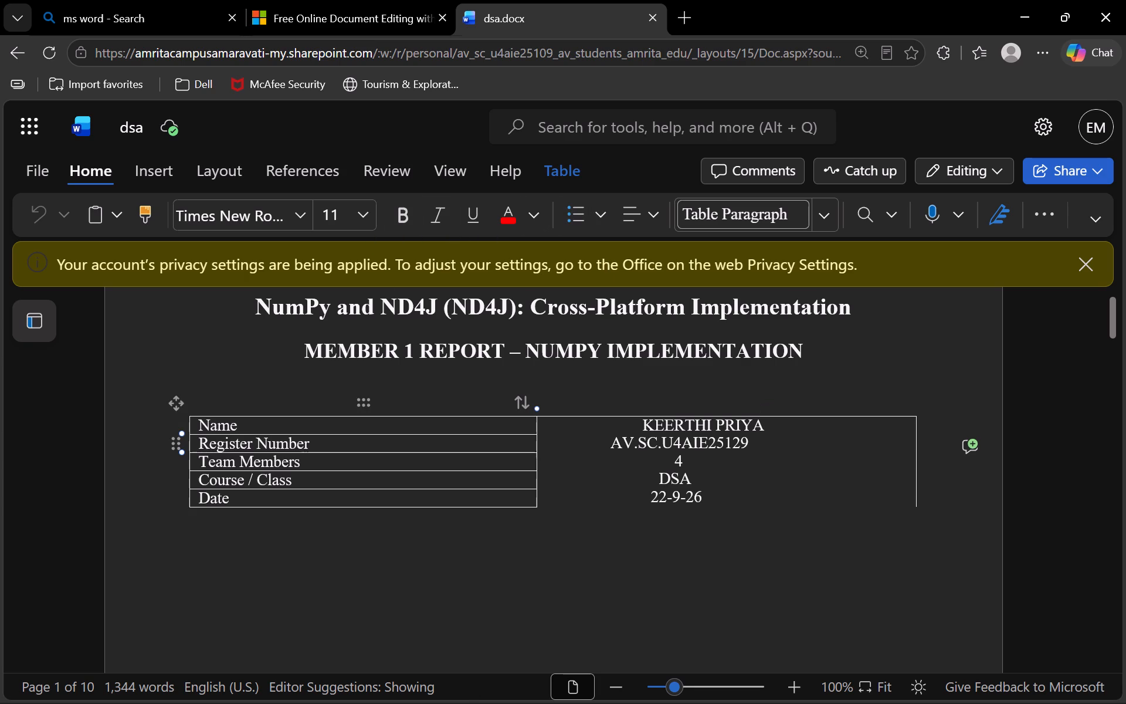
left_click(793, 476)
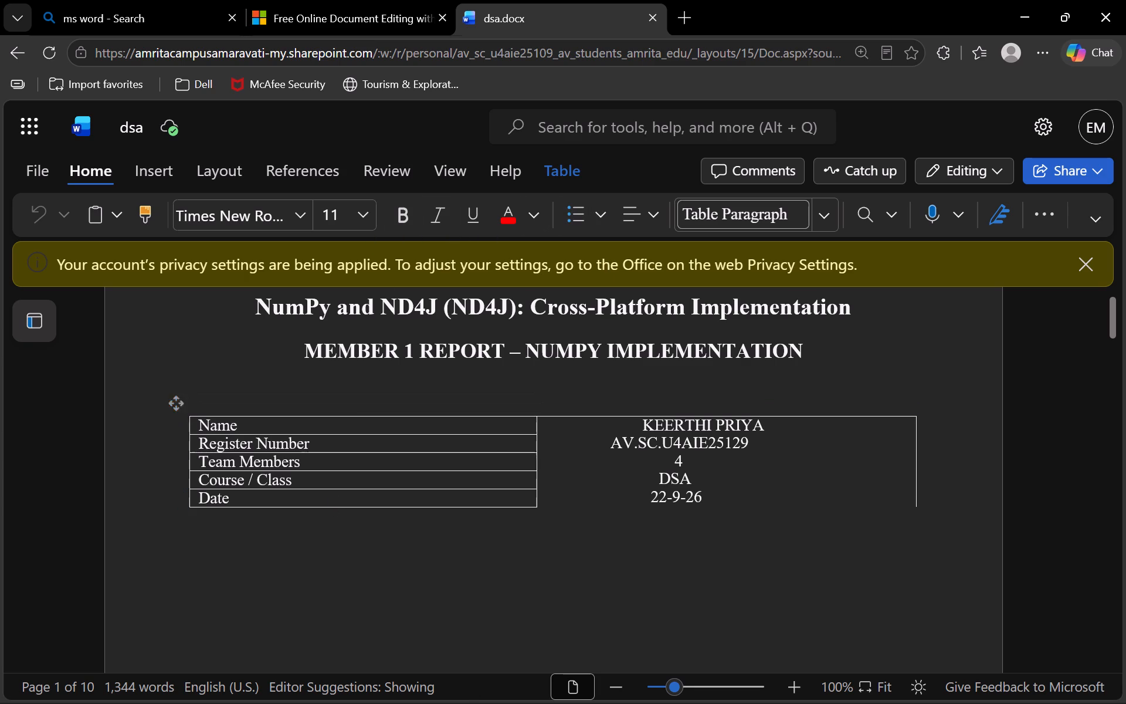
left_click_drag(189, 424, 730, 504)
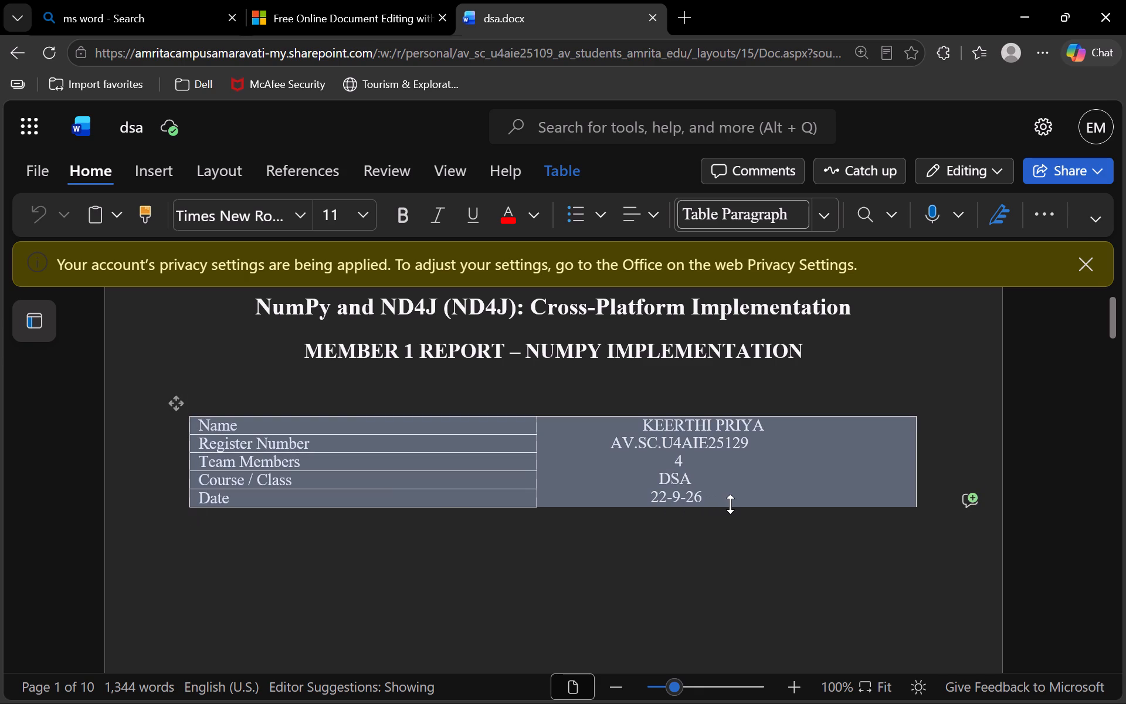
key("BackSpace")
key("BackSpace")
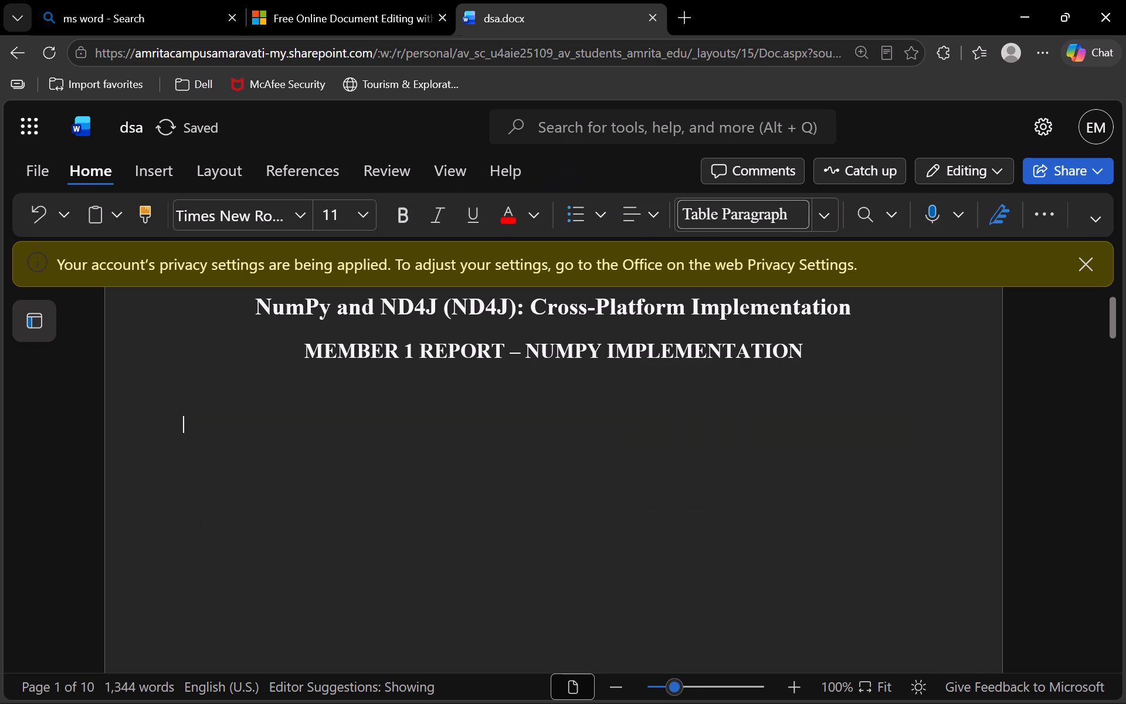
Insert a table with two columns and four rows below the Member 1 Report heading on the first page.
scroll(657, 518, "down", 2)
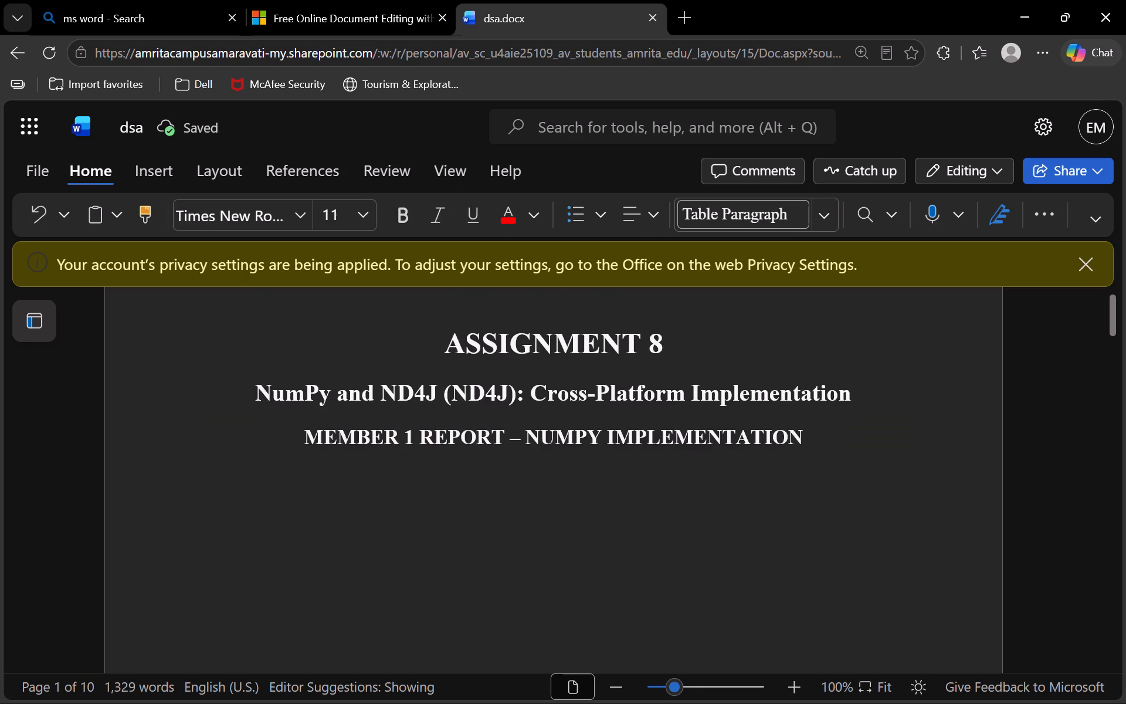
scroll(657, 518, "down", 2)
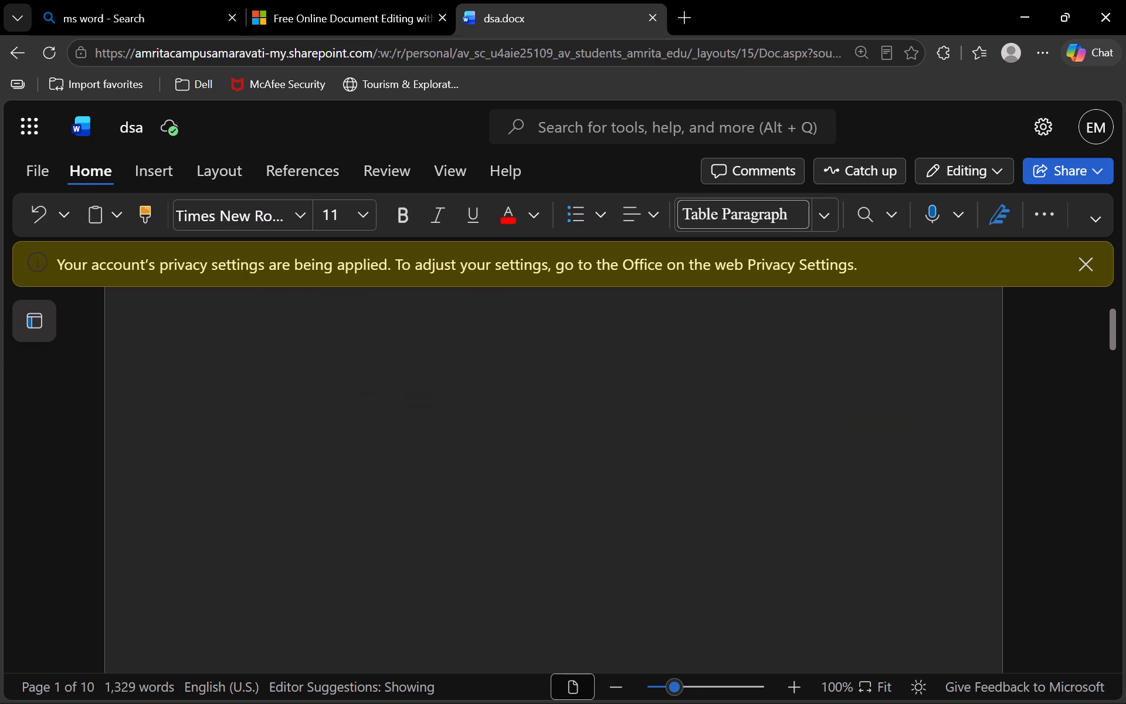
scroll(657, 518, "up", 1)
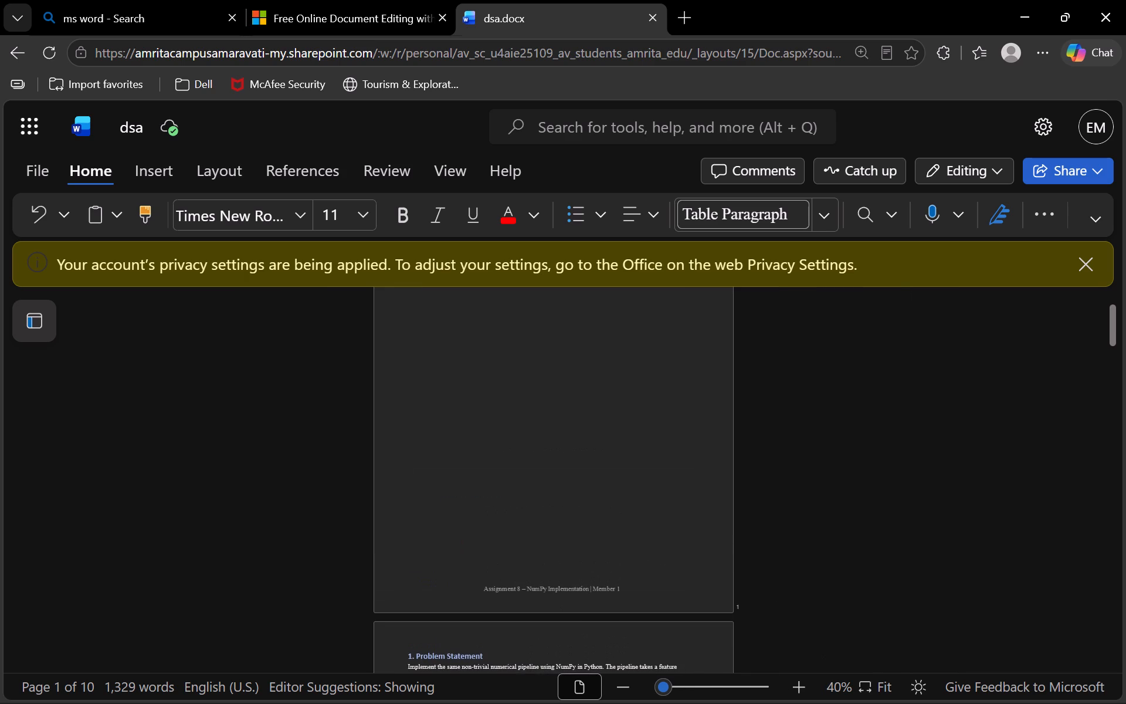
scroll(657, 518, "up", 2)
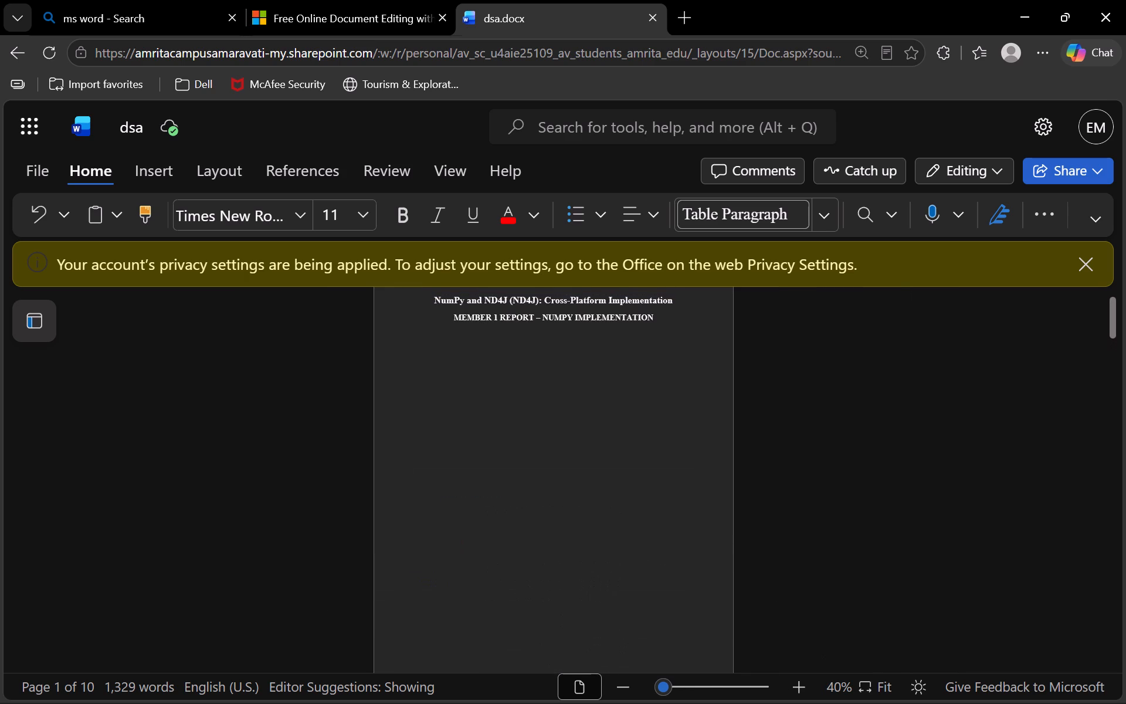
scroll(657, 518, "up", 2)
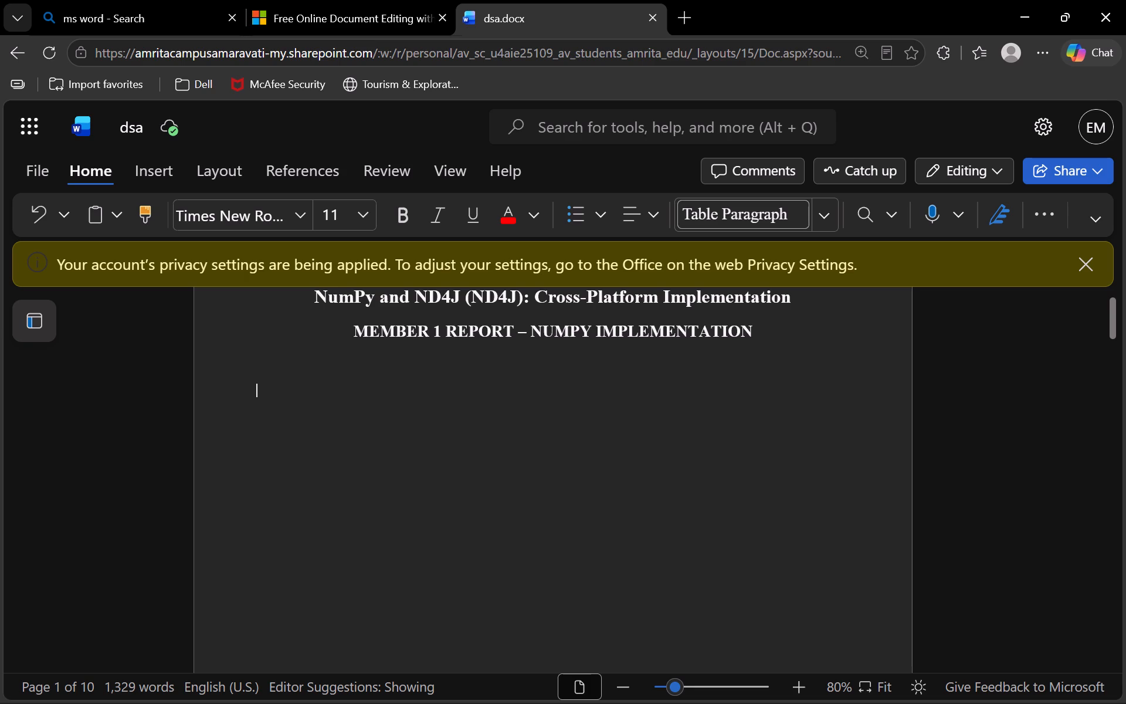
left_click(156, 169)
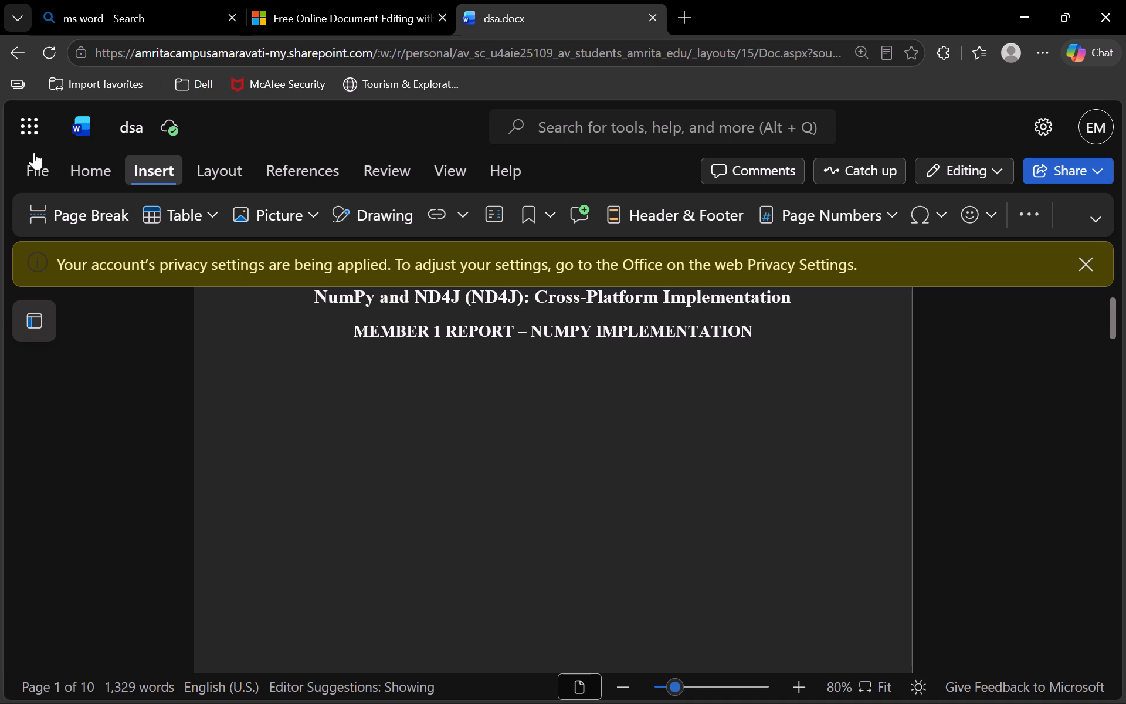
left_click(162, 221)
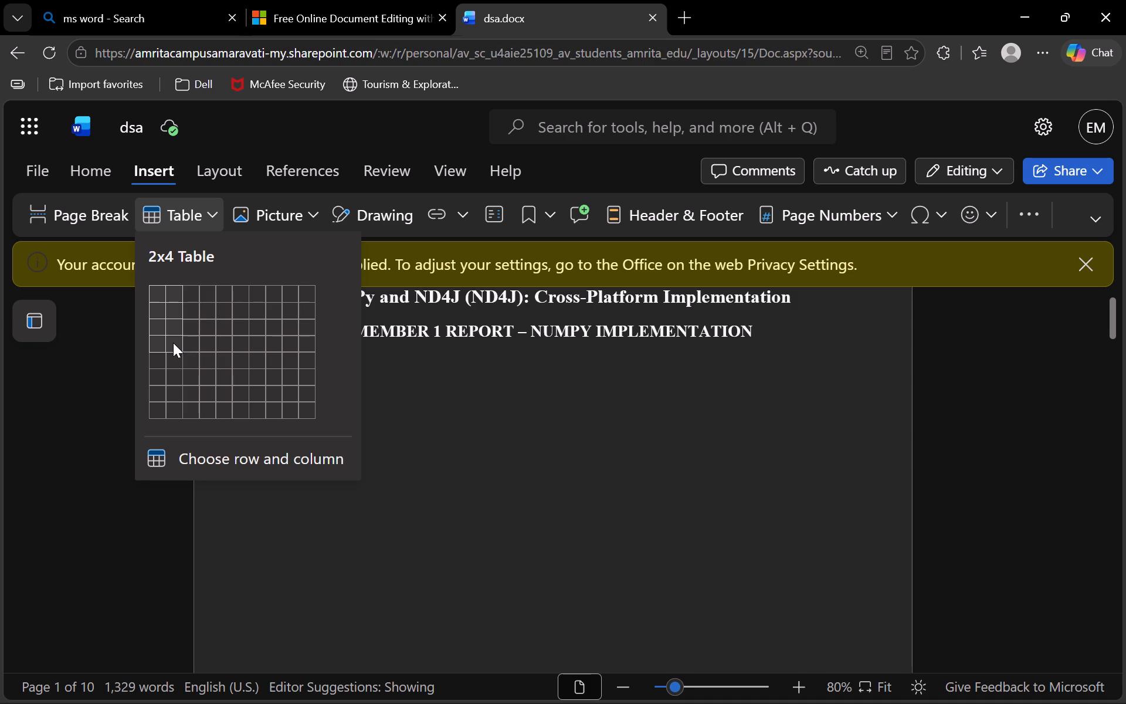
left_click(173, 343)
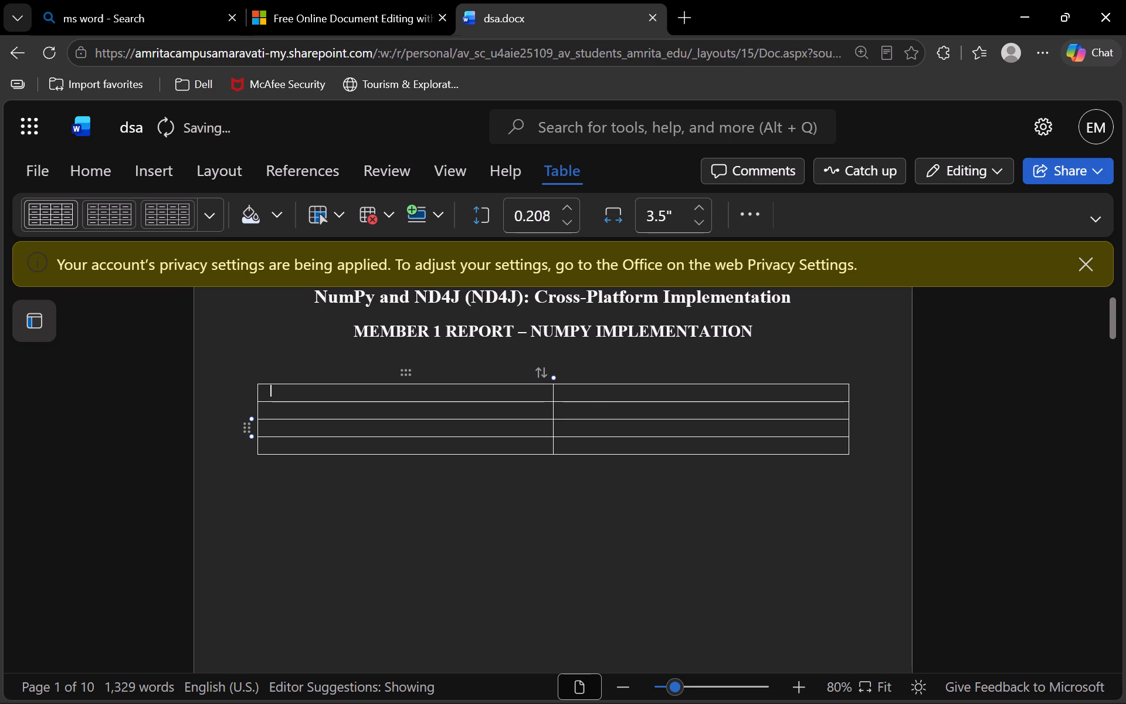
Insert a row above the first row of the new table.
right_click(327, 390)
left_click(389, 397)
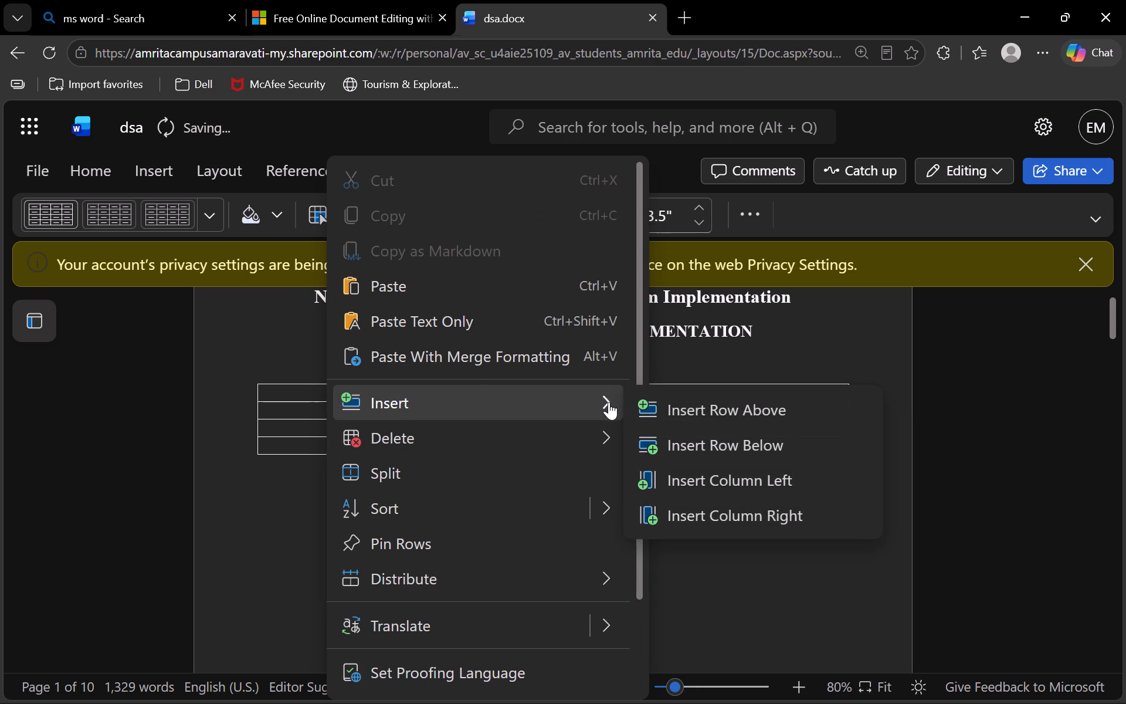
left_click(705, 410)
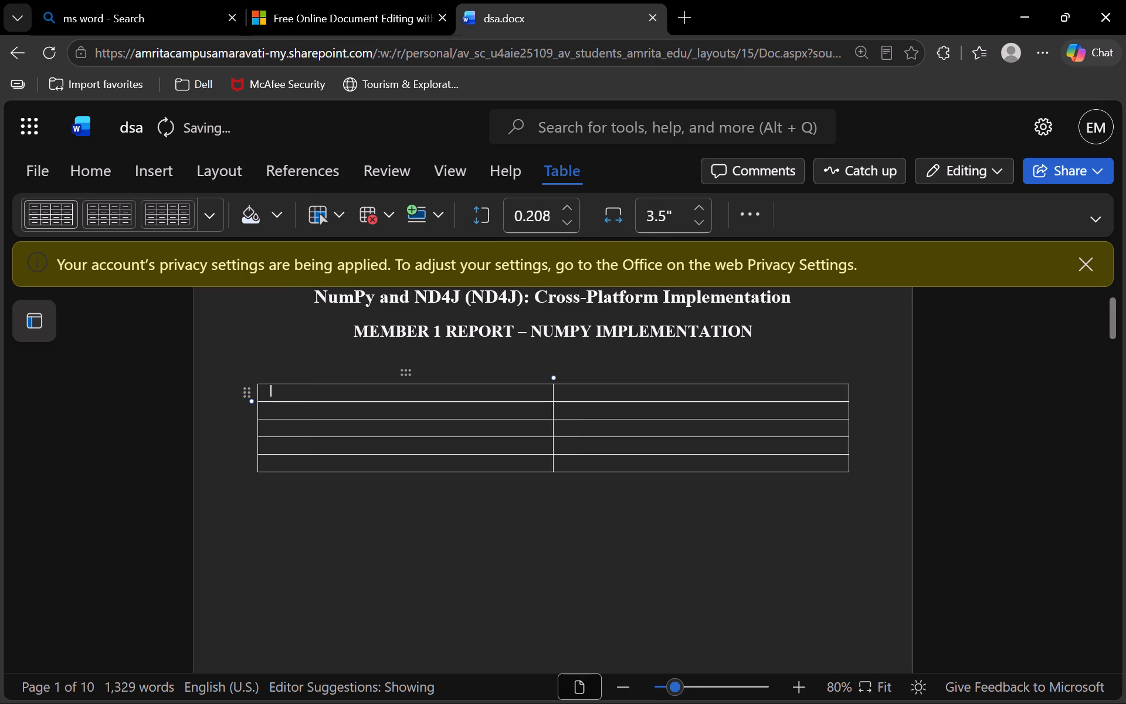
Make the bottom row of the new table slightly taller than the other rows.
left_click_drag(554, 471, 552, 489)
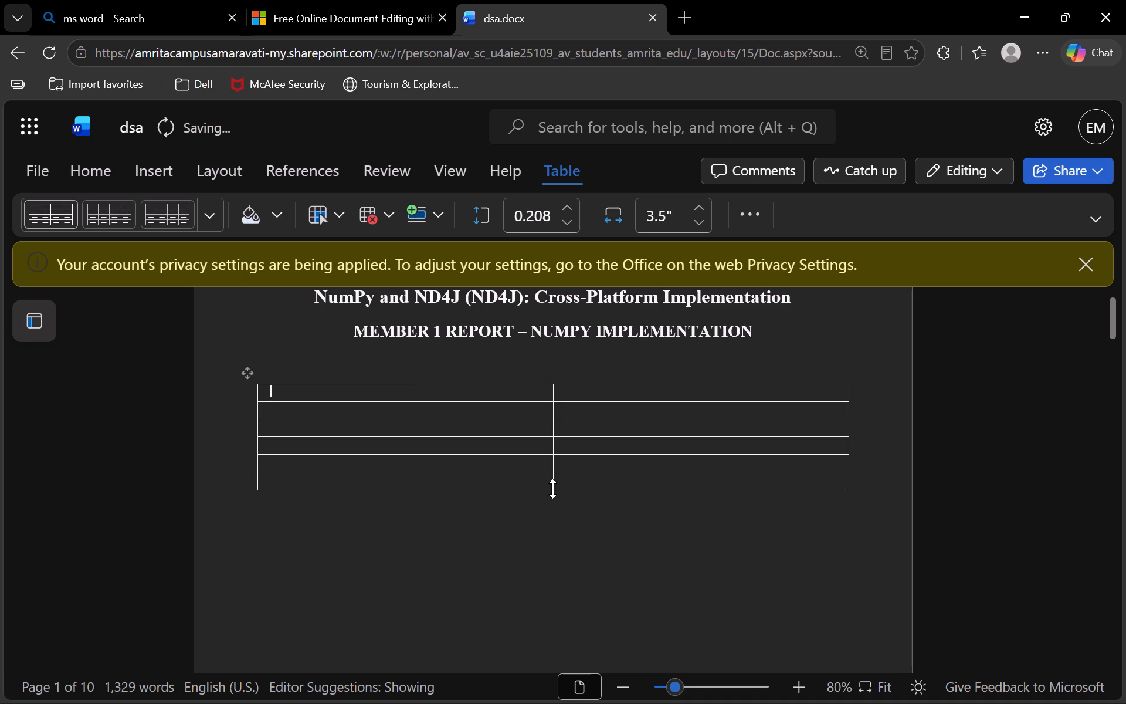
left_click_drag(552, 489, 552, 483)
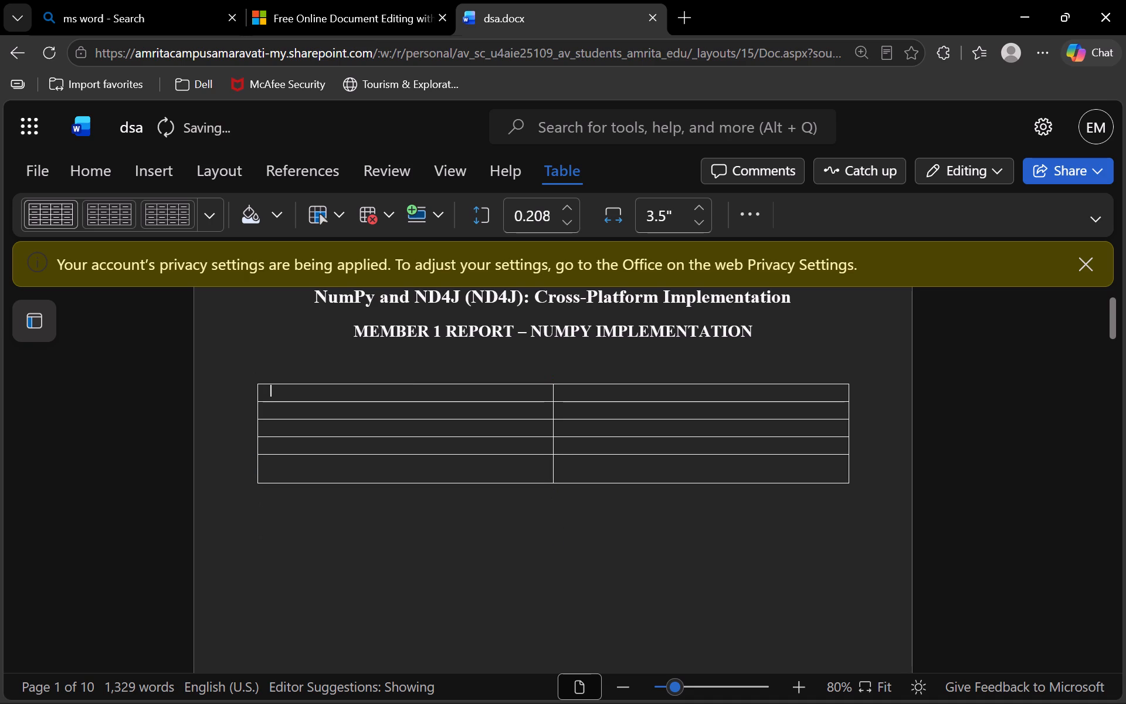
Enter the column headings NAMES and REGISTER NUMBER in the first row of the new table.
left_click(551, 391)
left_click_drag(551, 391, 552, 405)
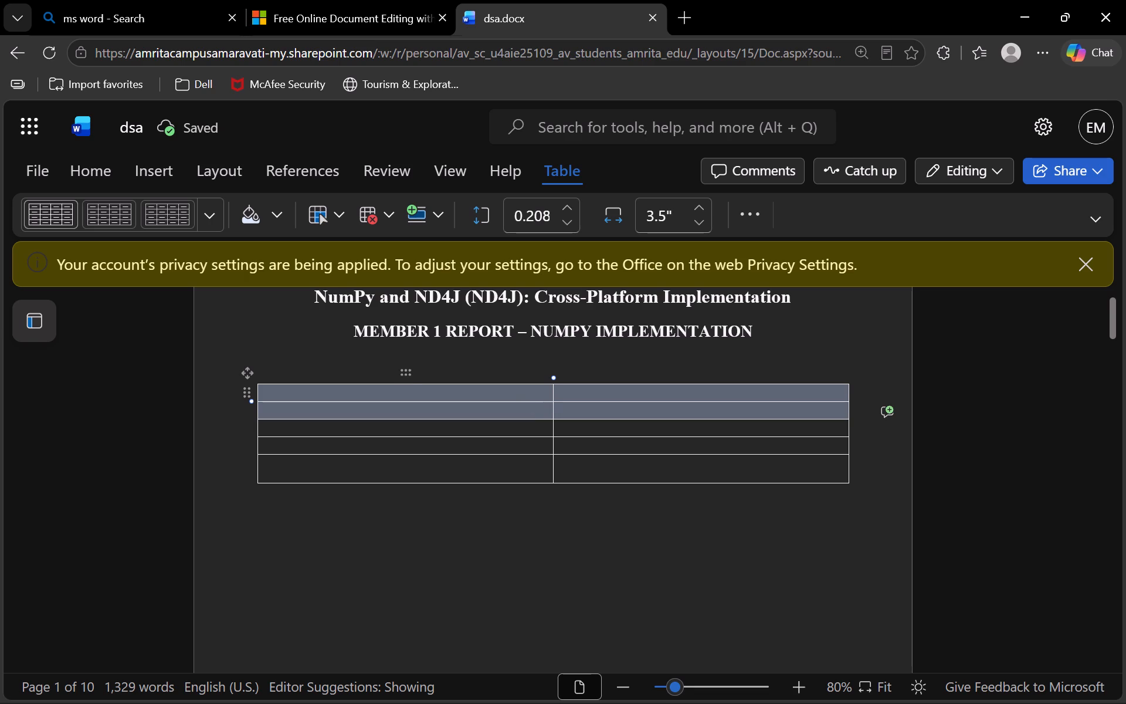
left_click(483, 387)
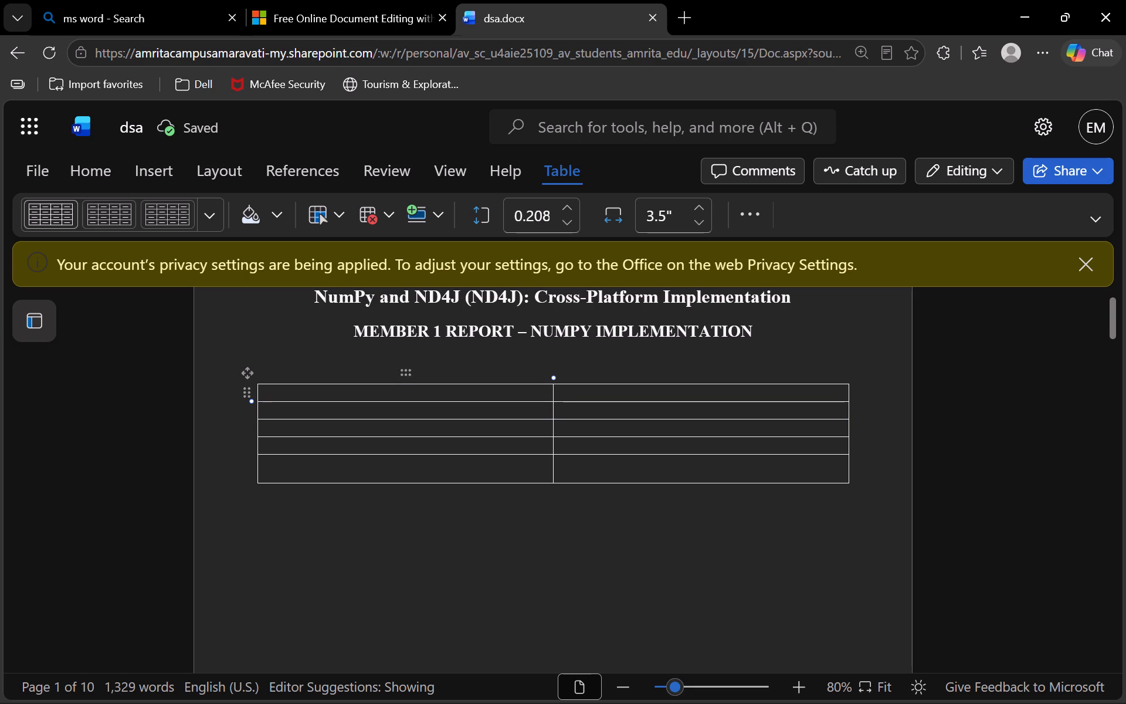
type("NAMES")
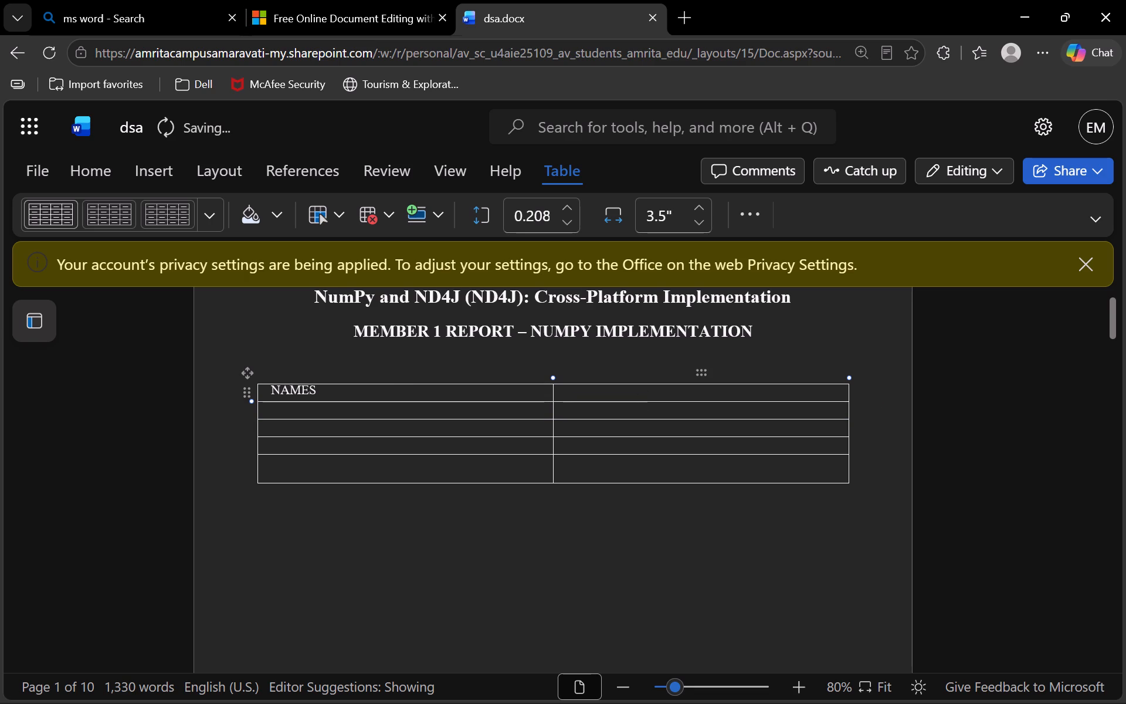
left_click(647, 388)
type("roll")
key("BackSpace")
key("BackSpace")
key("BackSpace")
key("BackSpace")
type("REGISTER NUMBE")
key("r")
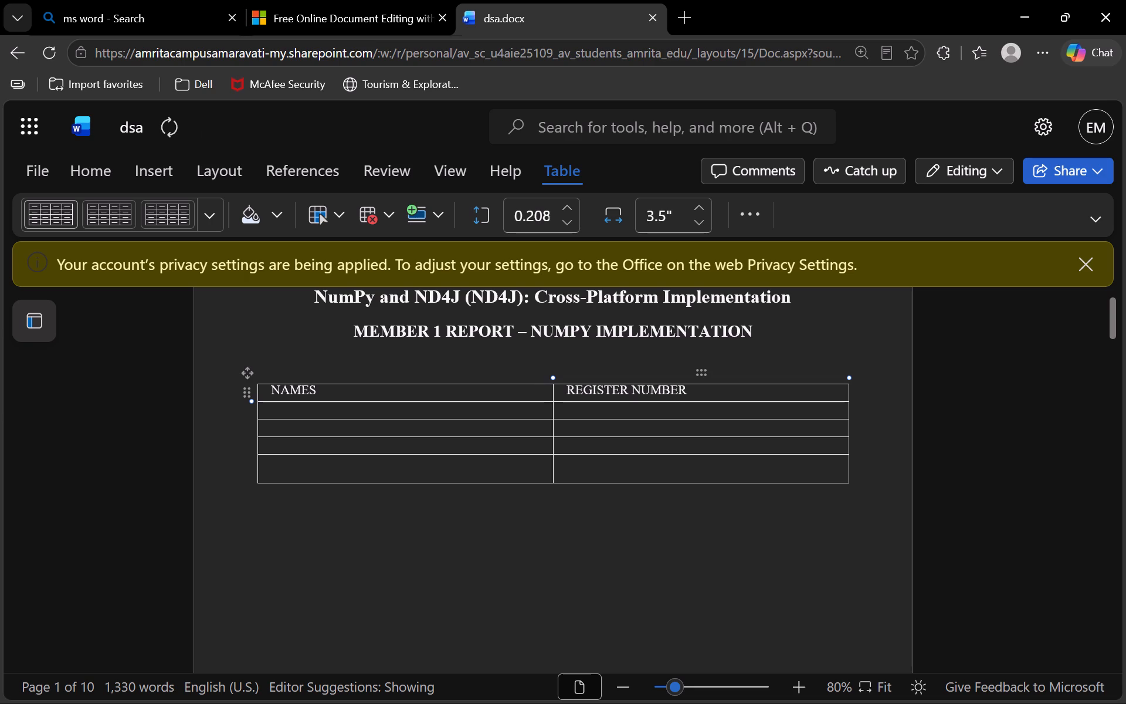
Enter the first member's full name in the NAMES column, directly below the heading row.
left_click(474, 409)
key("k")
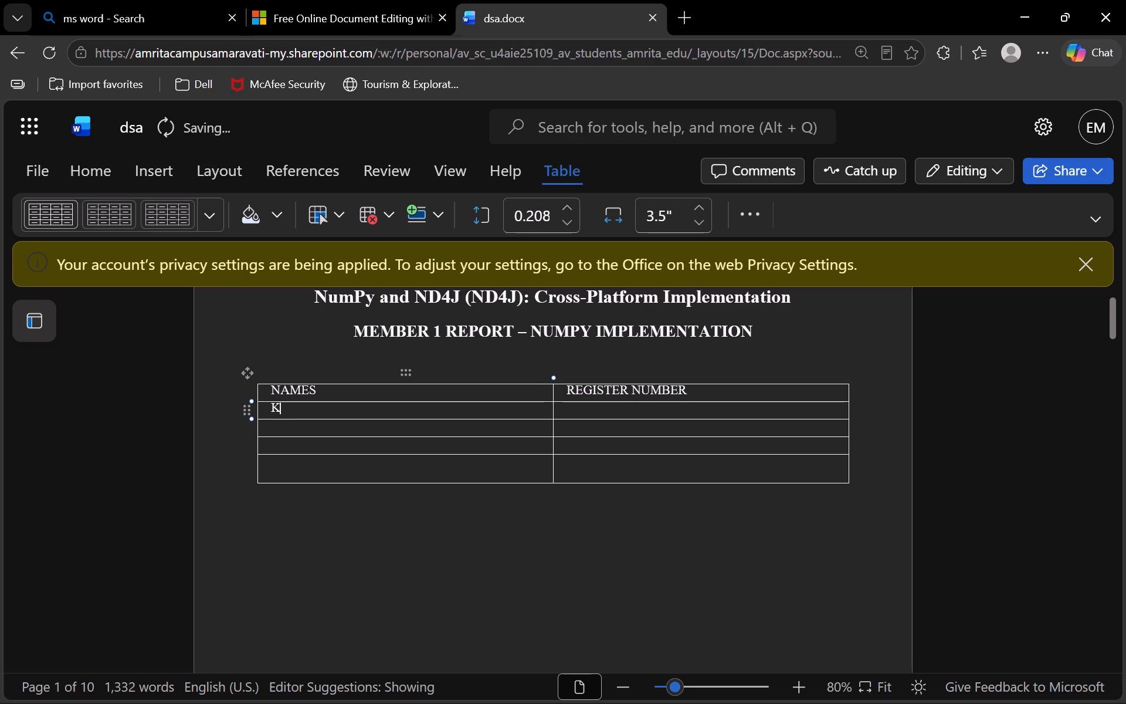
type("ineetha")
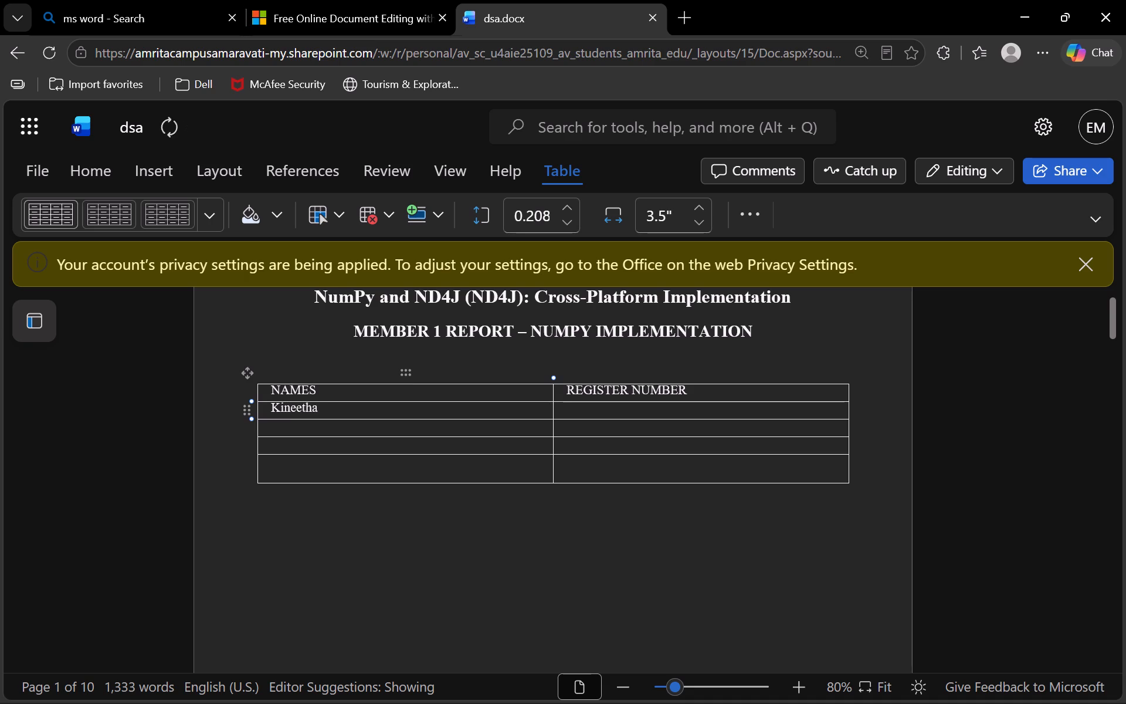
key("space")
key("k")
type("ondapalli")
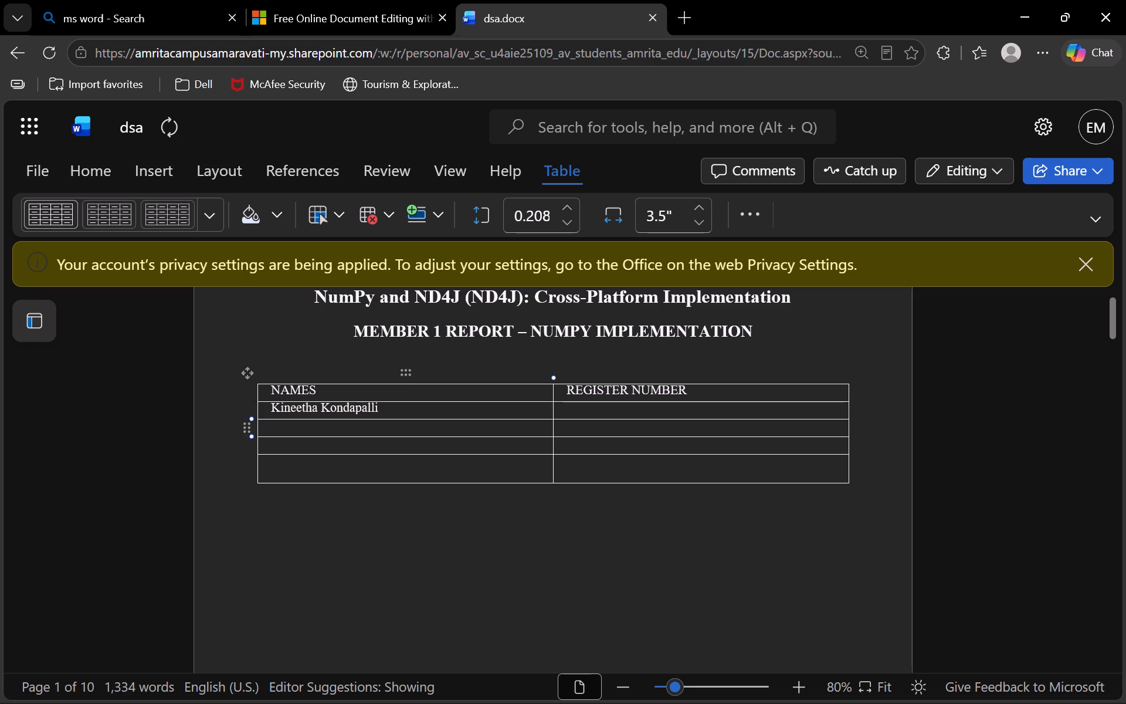
Enter the second member's first name and surname in the third row of the NAMES column.
left_click(429, 424)
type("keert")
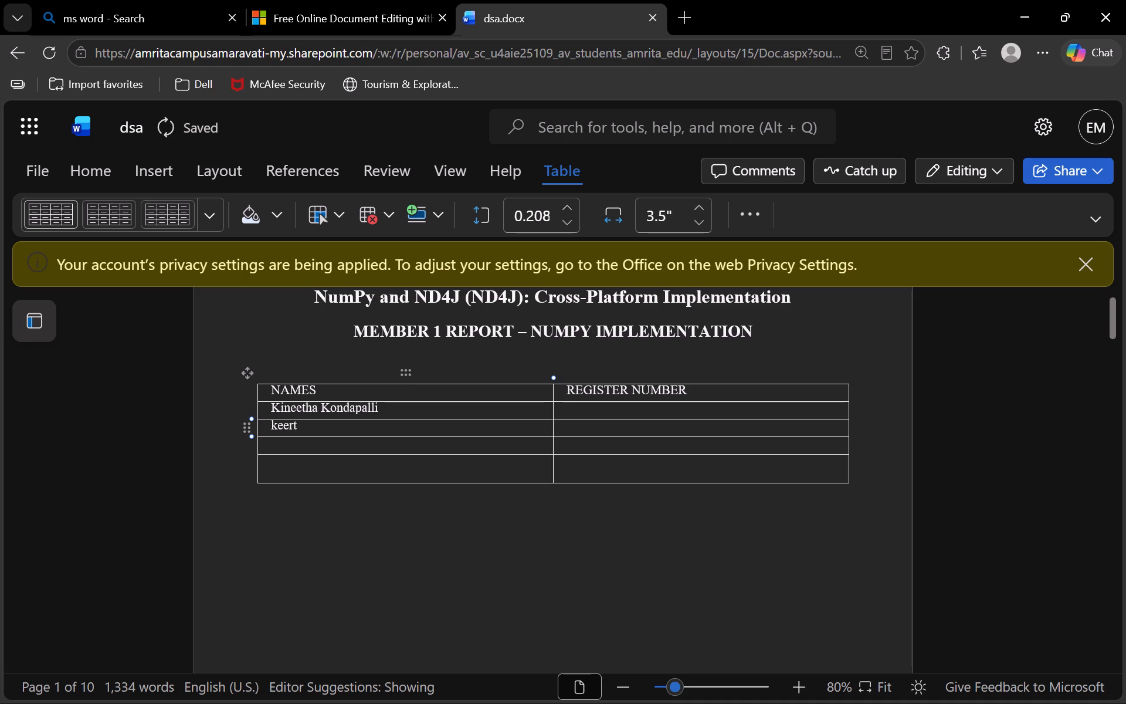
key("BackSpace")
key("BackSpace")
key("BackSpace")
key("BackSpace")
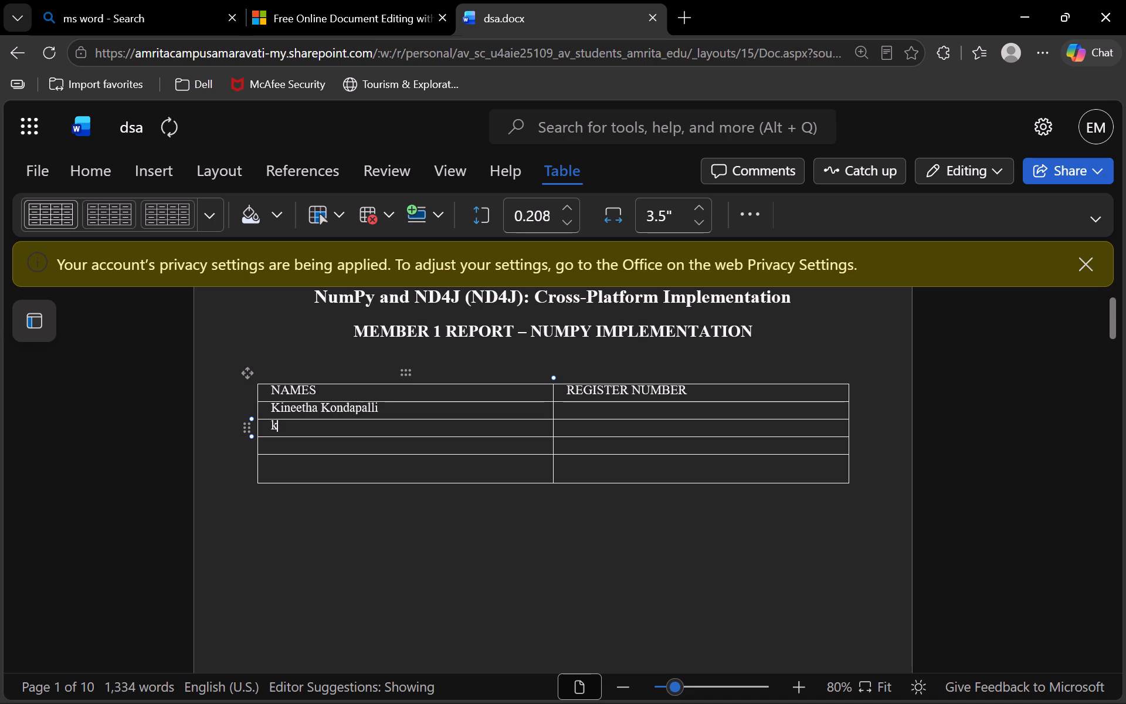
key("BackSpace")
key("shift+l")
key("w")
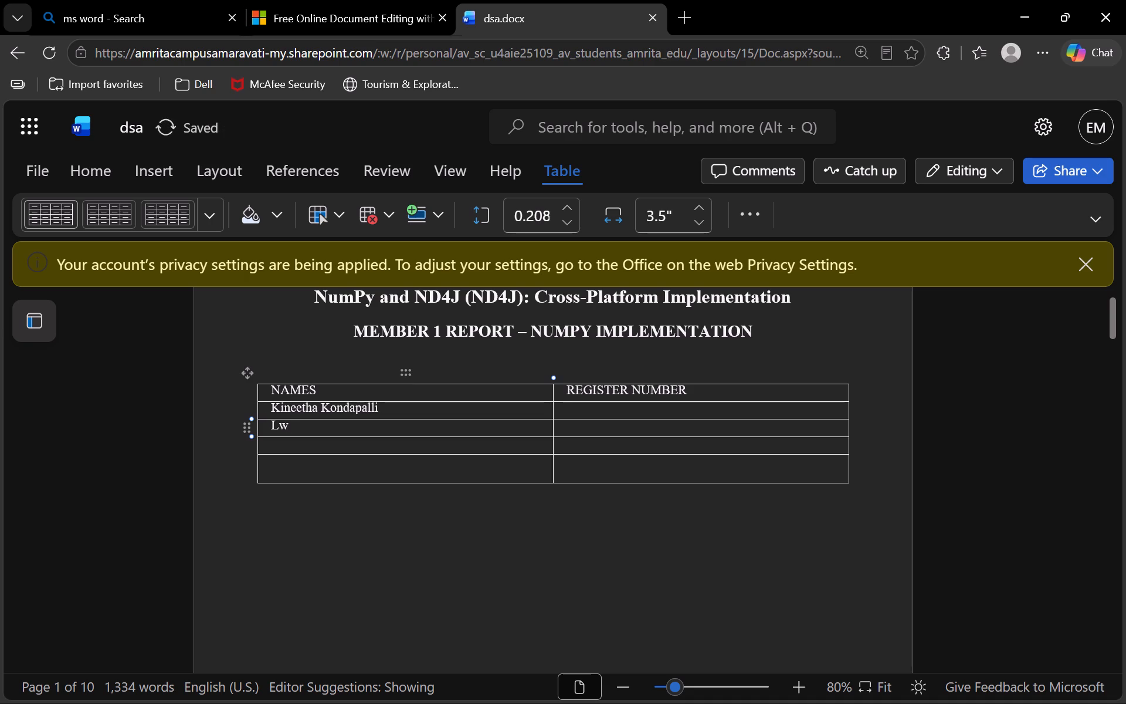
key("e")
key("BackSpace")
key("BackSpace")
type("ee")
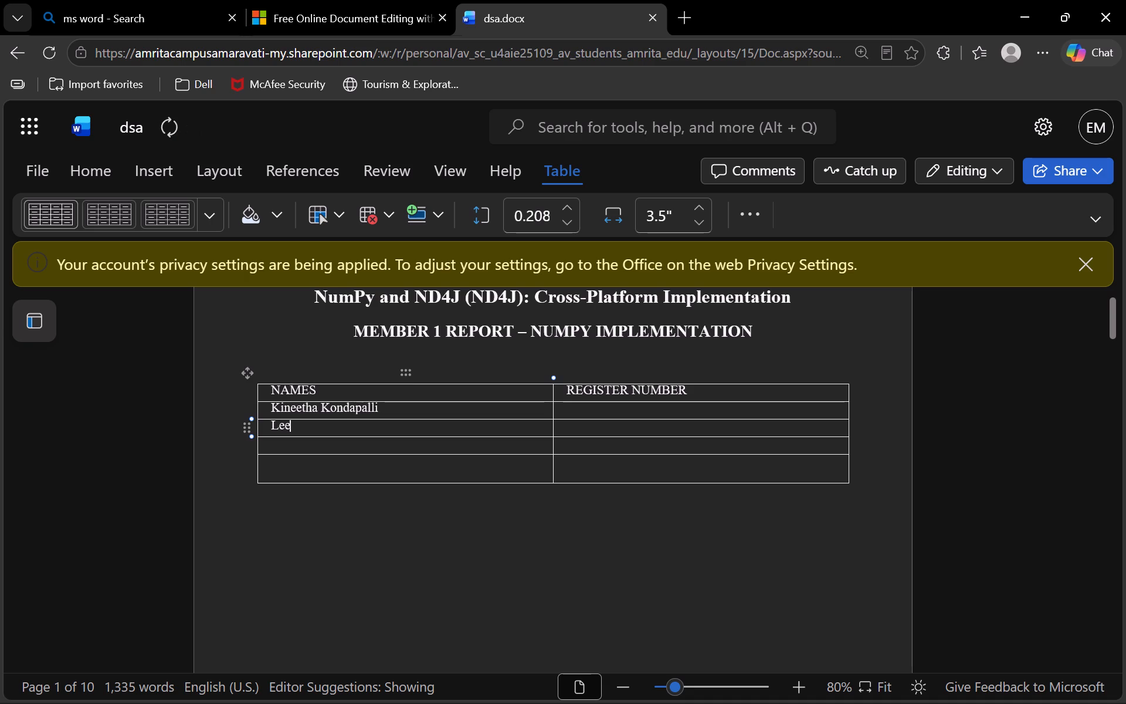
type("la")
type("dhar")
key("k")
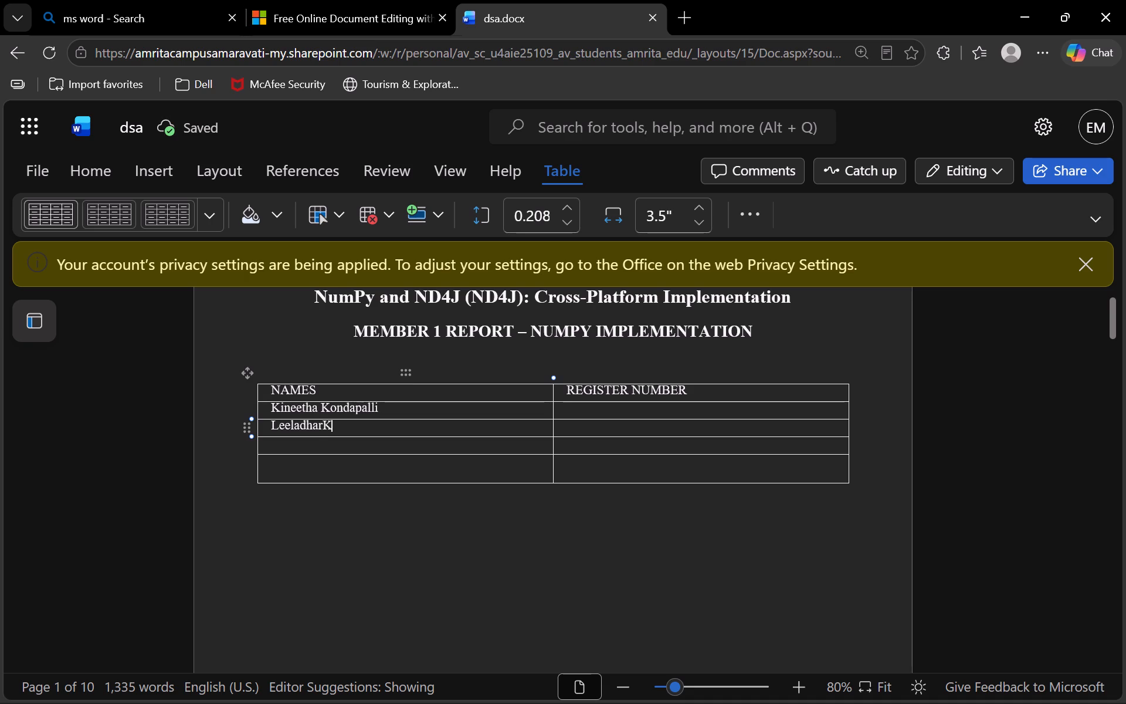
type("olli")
Insert a space between the first name and surname of the second member in the NAMES column.
left_click(321, 423)
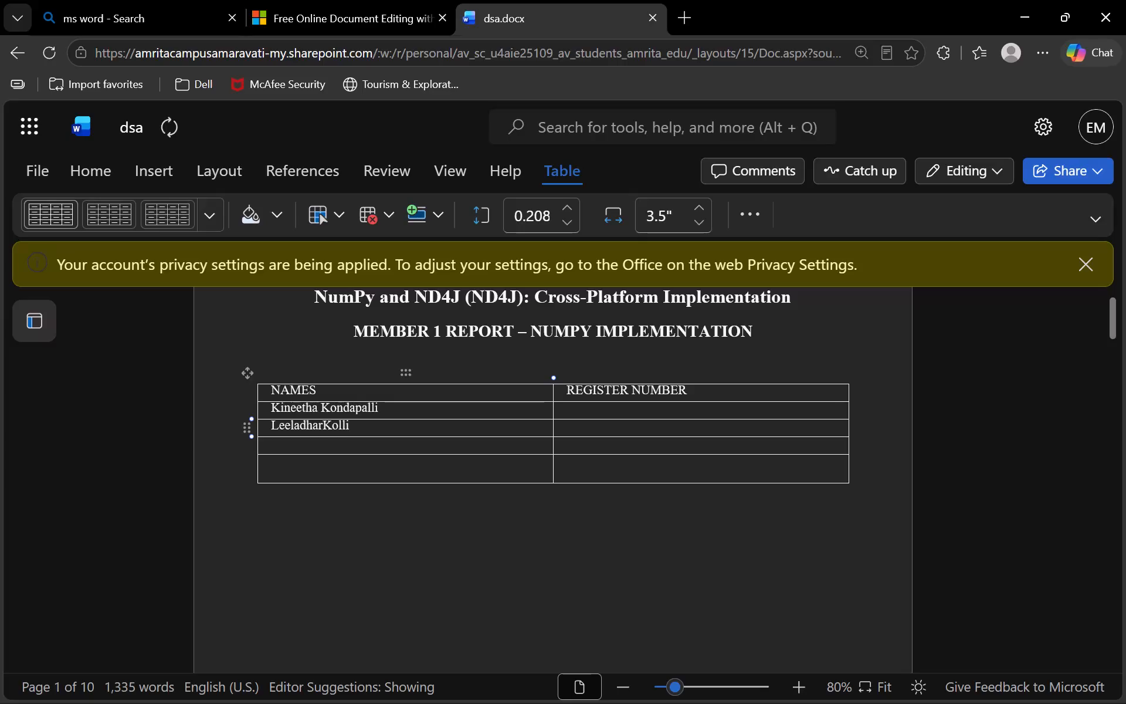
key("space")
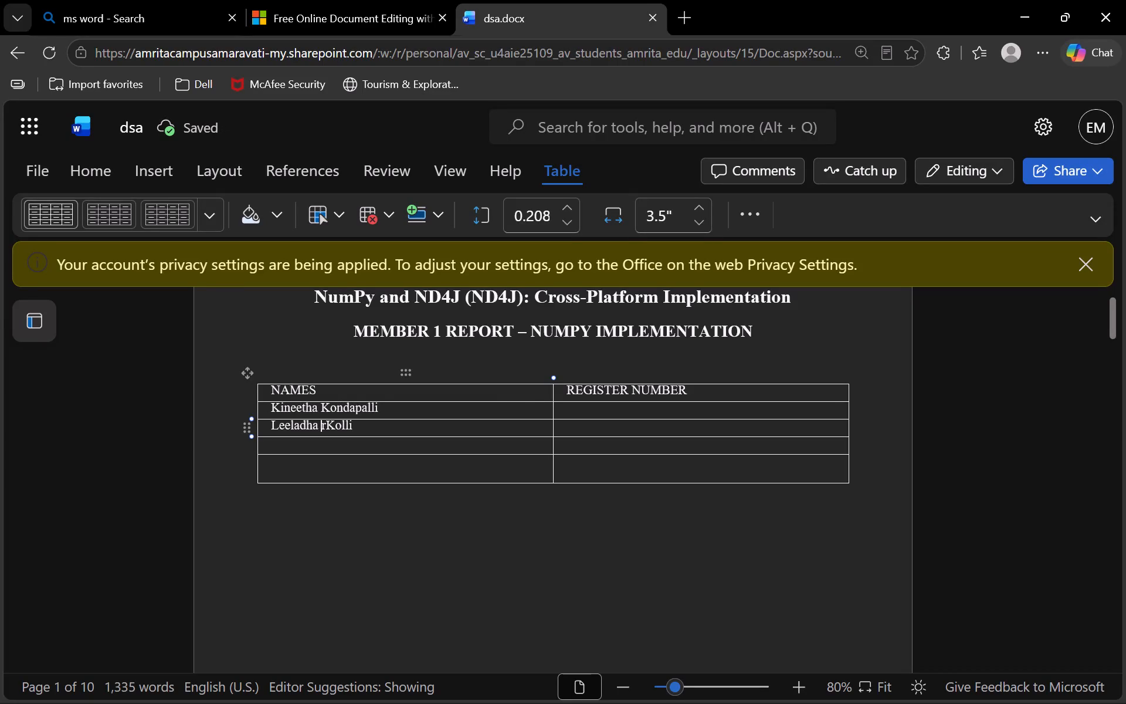
key("BackSpace")
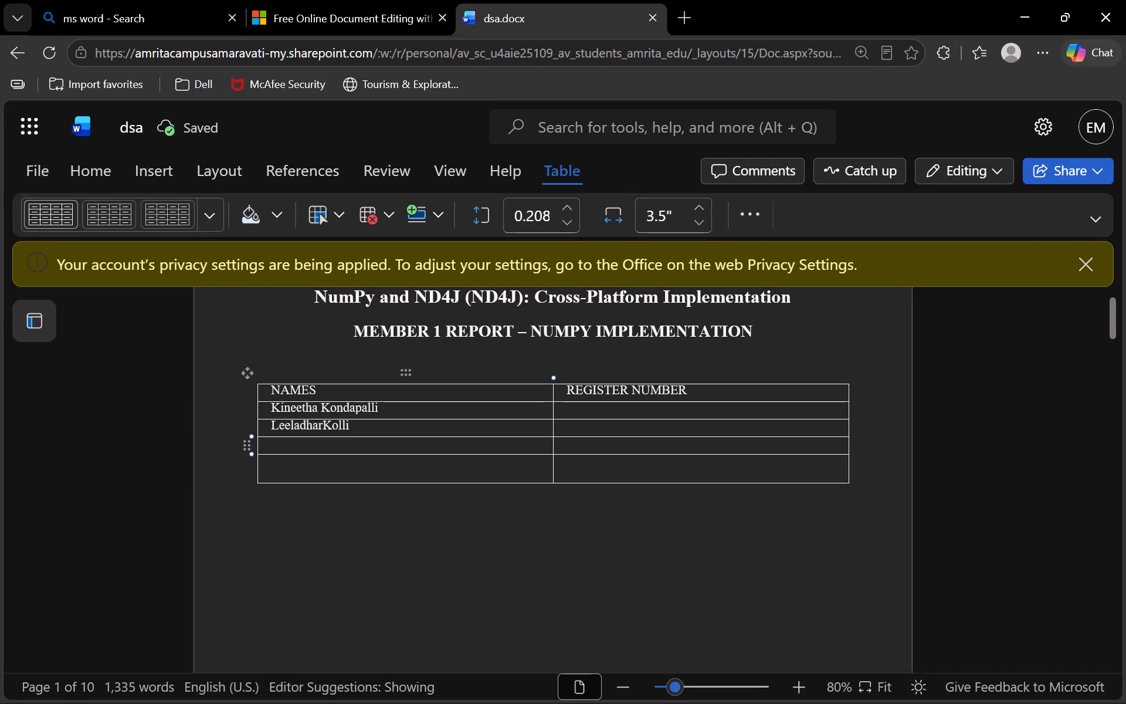
left_click(323, 431)
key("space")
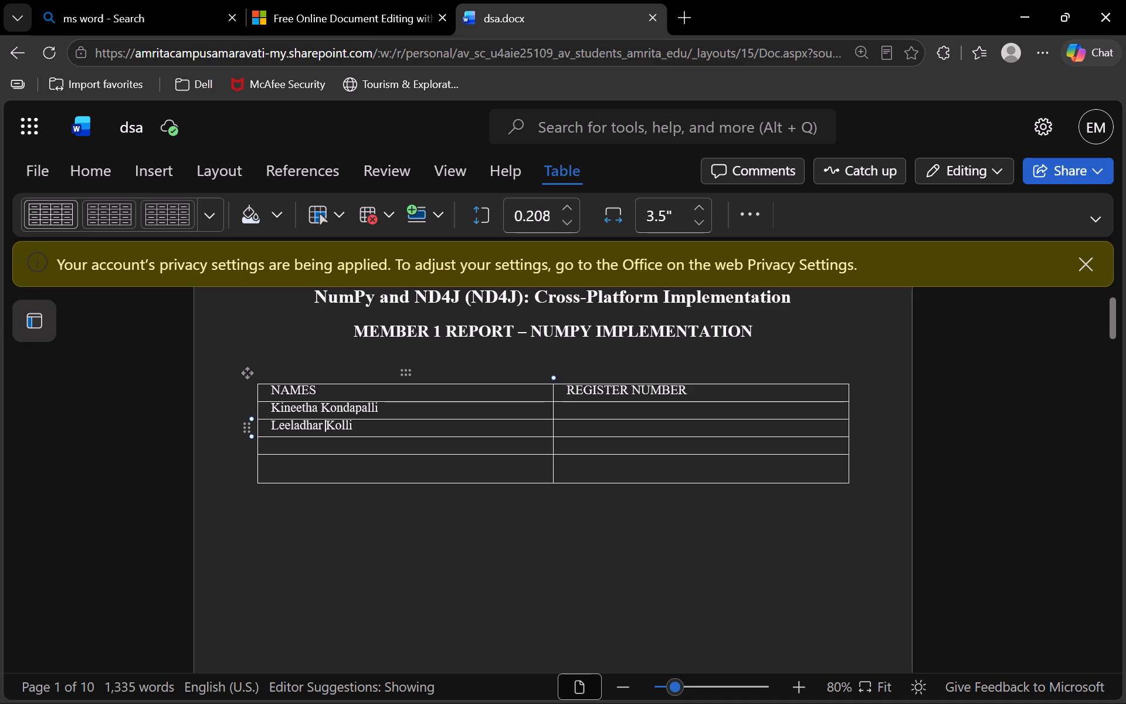
Enter the third member's name, ending with the surname initial, in the fourth row of the NAMES column.
left_click(312, 440)
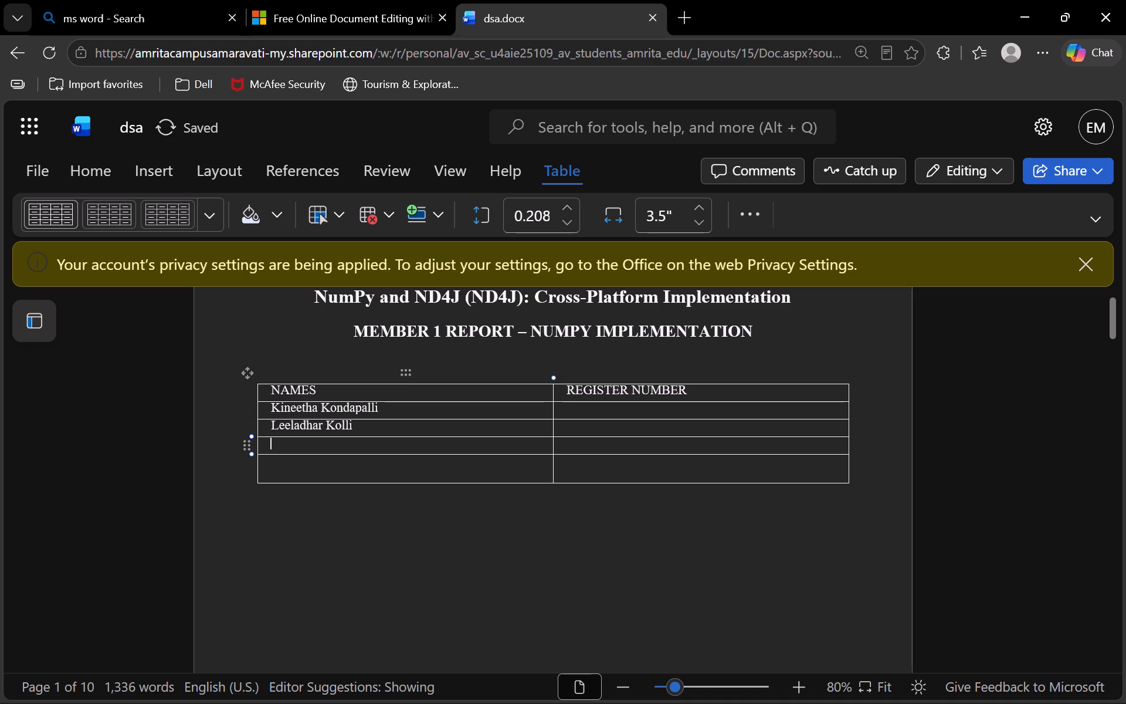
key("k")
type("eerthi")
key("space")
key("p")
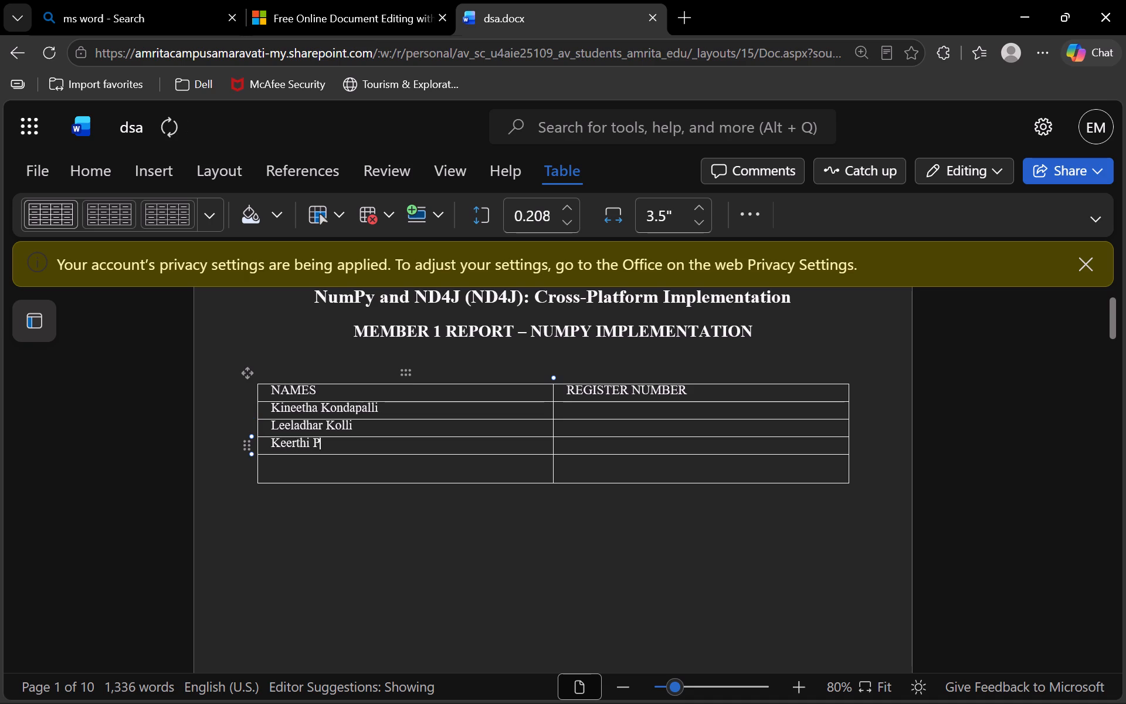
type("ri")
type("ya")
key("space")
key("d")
Enter the fourth member's name, starting with the initial, in the bottom row of the NAMES column.
left_click(324, 469)
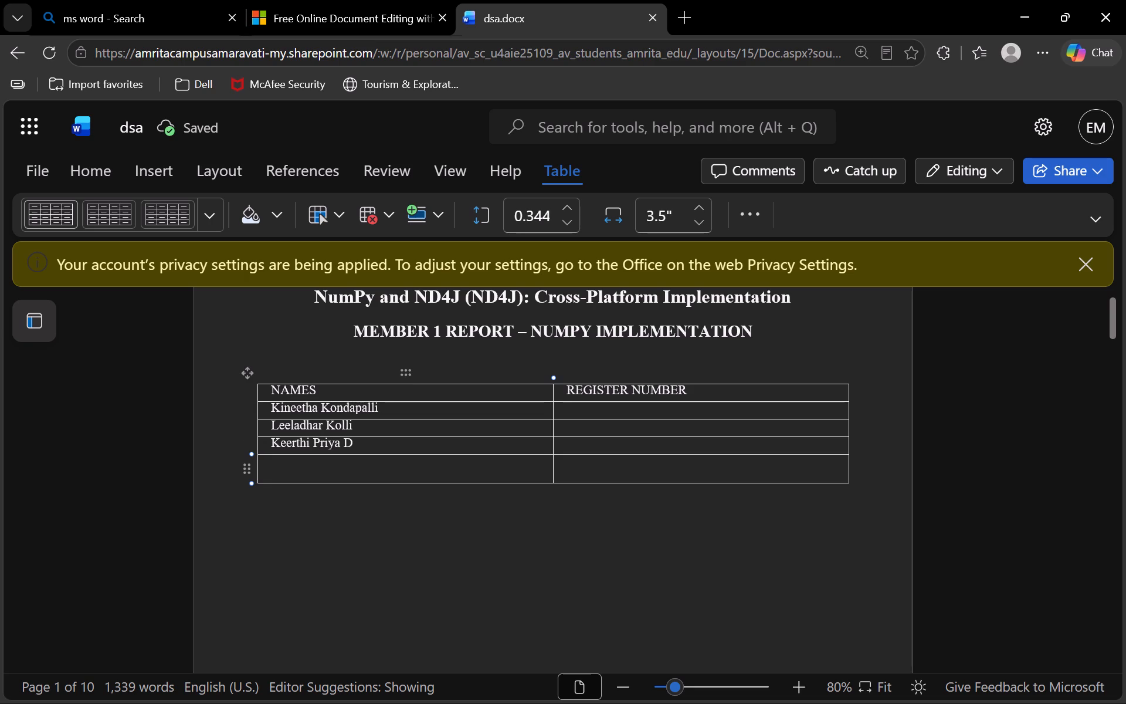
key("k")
key("BackSpace")
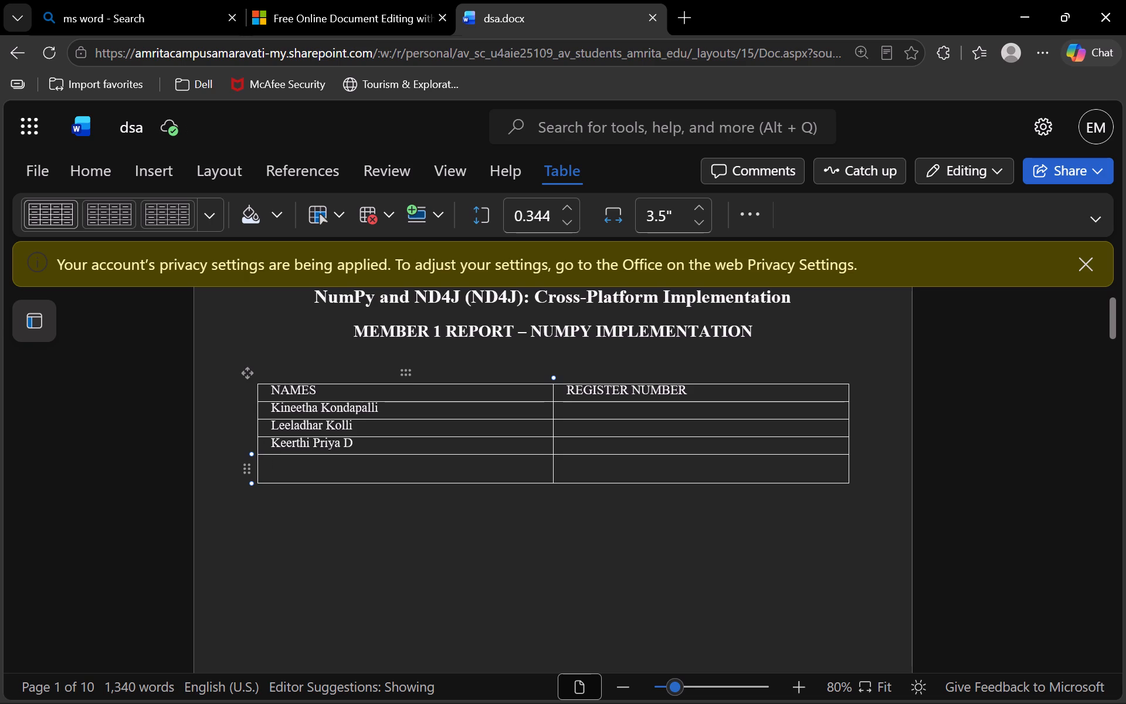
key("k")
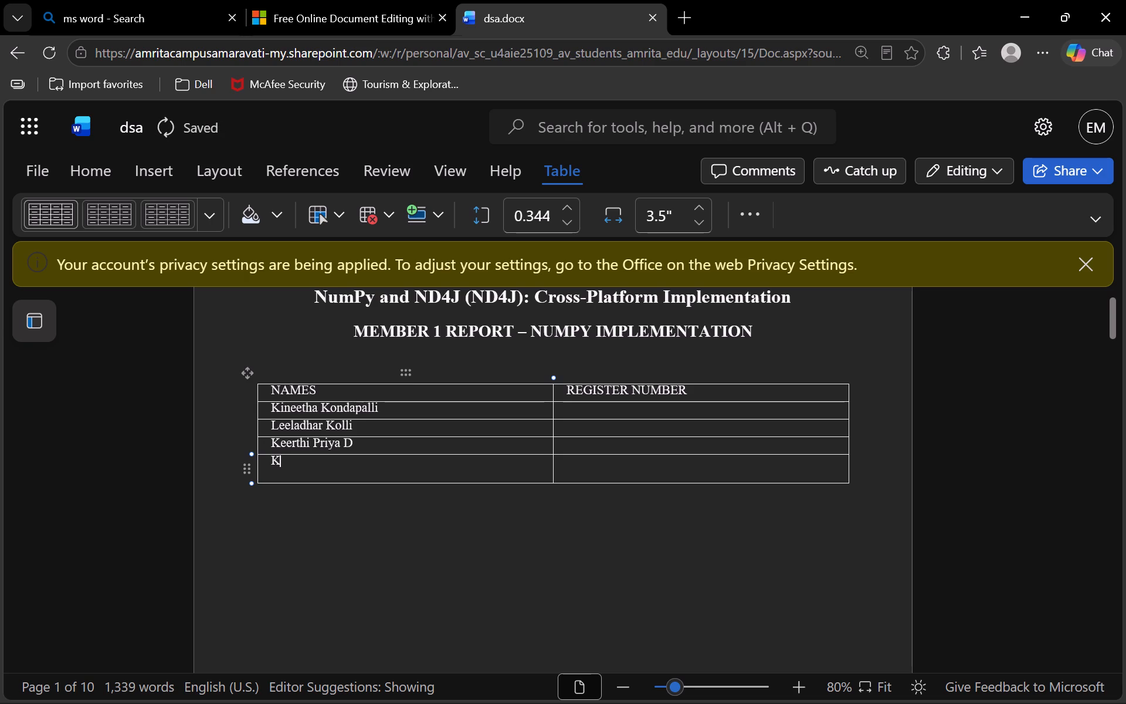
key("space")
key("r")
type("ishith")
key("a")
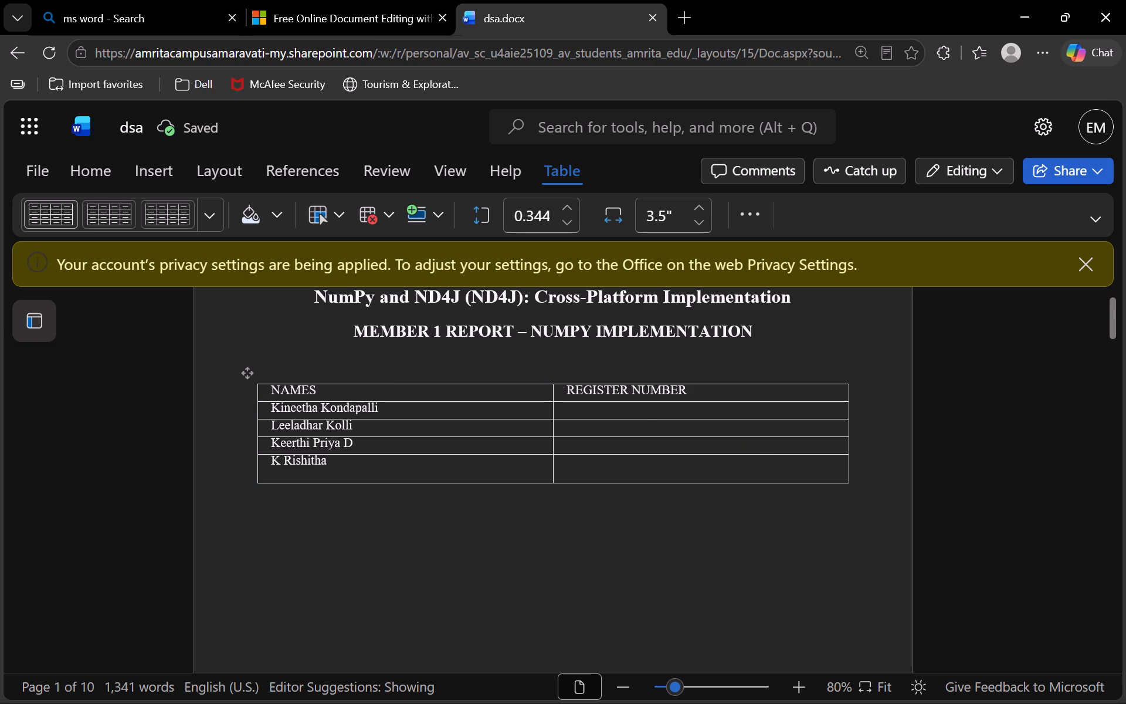
Reduce the height of the table's bottom row to about 0.208 inches, in line with the other rows.
left_click_drag(552, 482, 548, 467)
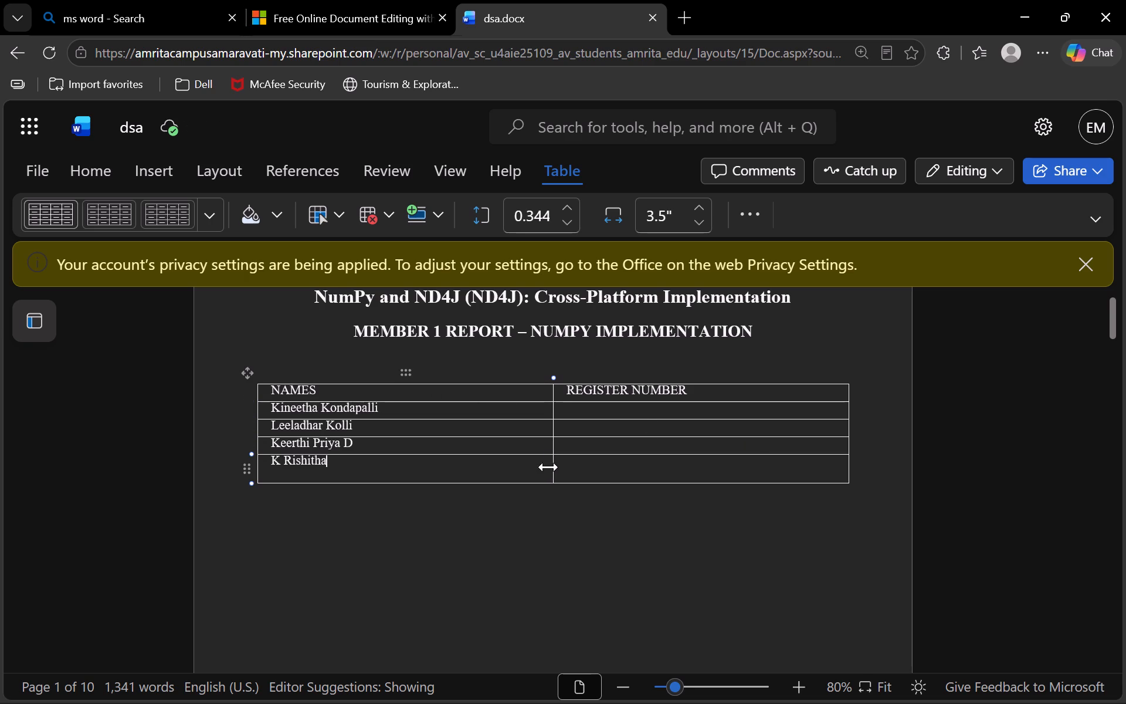
left_click_drag(548, 467, 549, 459)
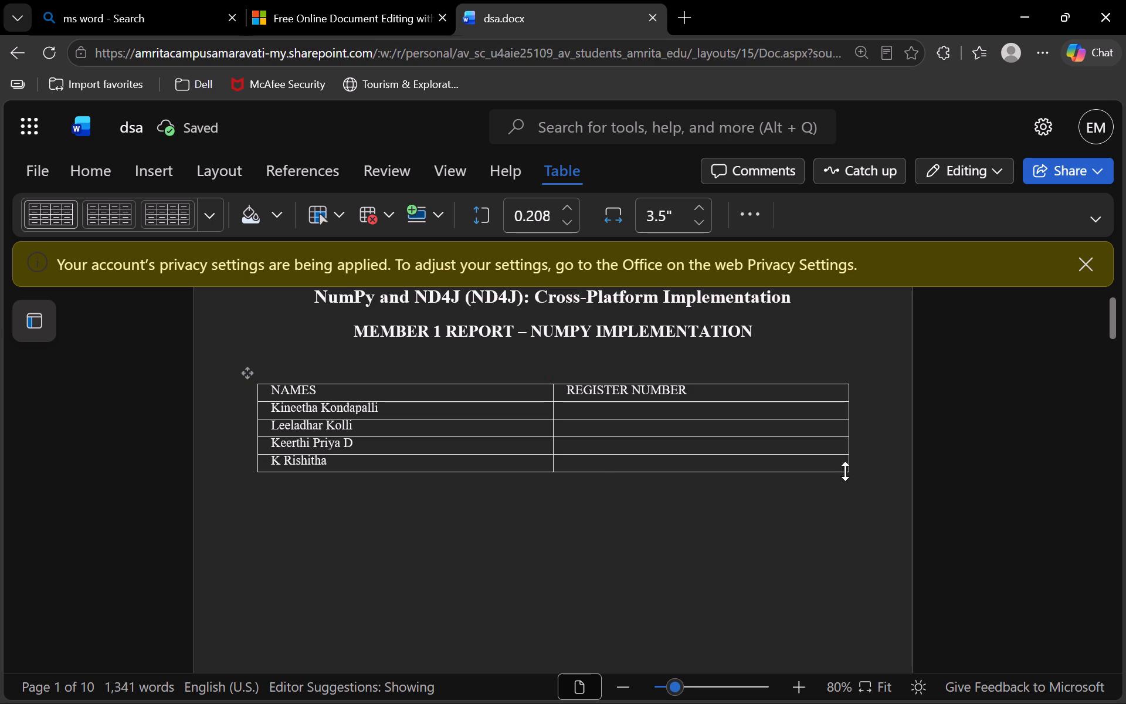
Enter the first member's register number in the second row of the REGISTER NUMBER column.
left_click(825, 429)
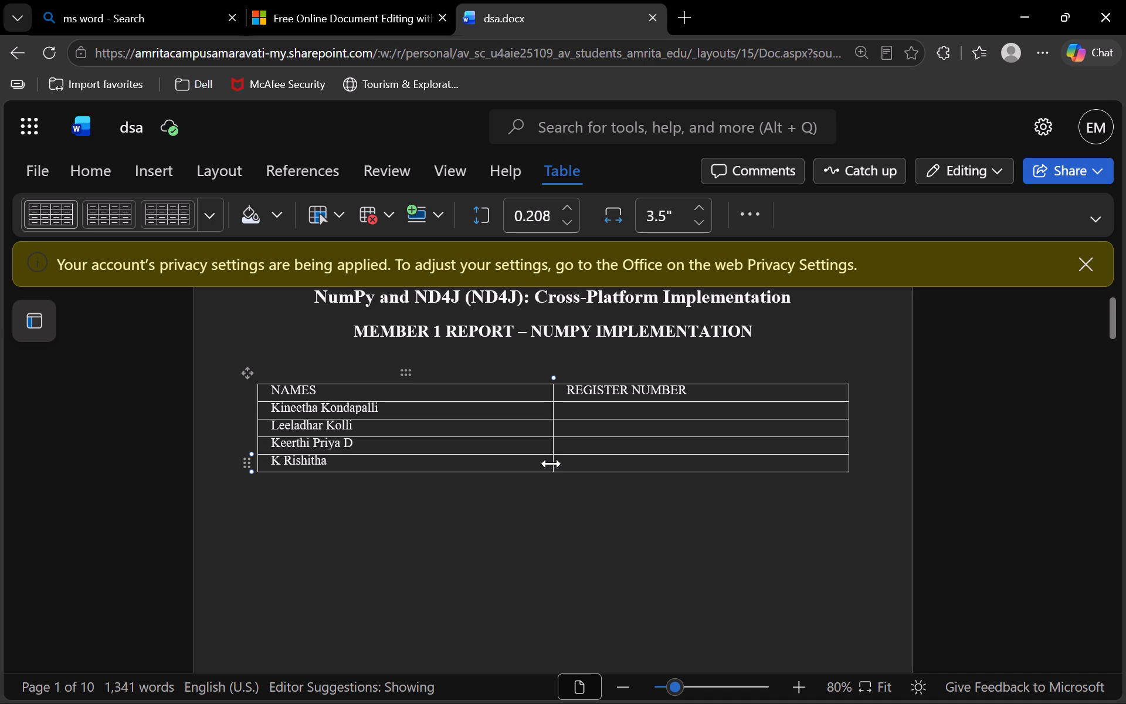
left_click(607, 403)
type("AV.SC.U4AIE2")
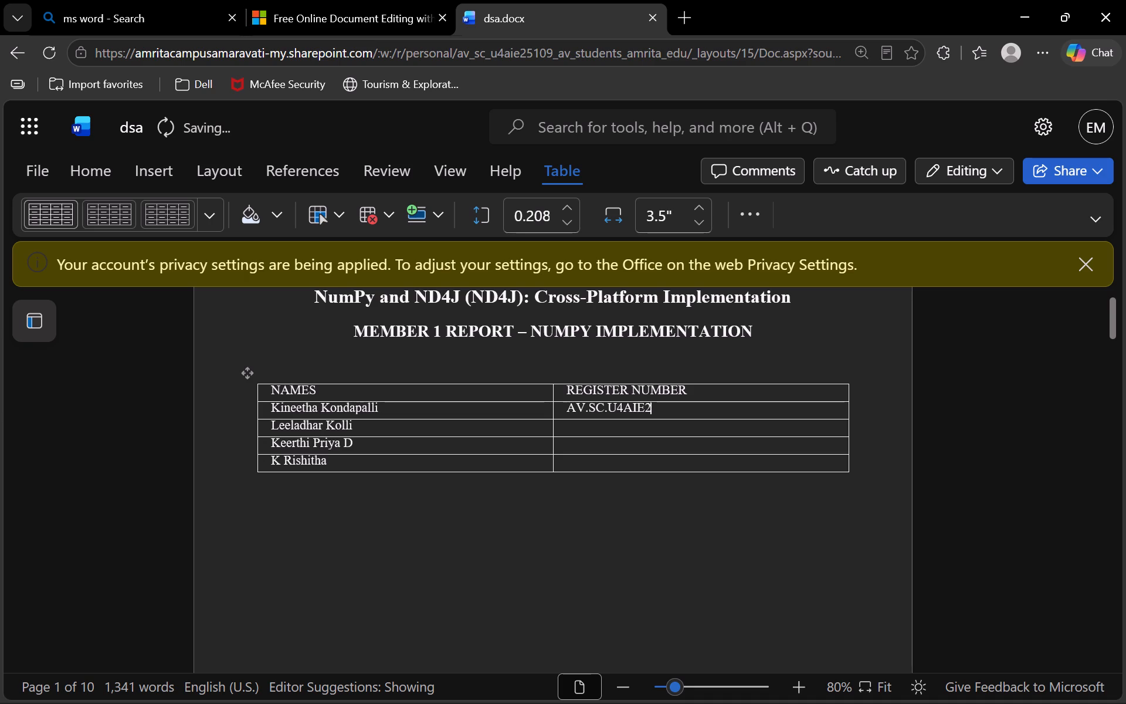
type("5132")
Copy the first member's register number into the three empty cells below it in the REGISTER NUMBER column.
left_click_drag(684, 403, 636, 407)
left_click_drag(636, 407, 569, 404)
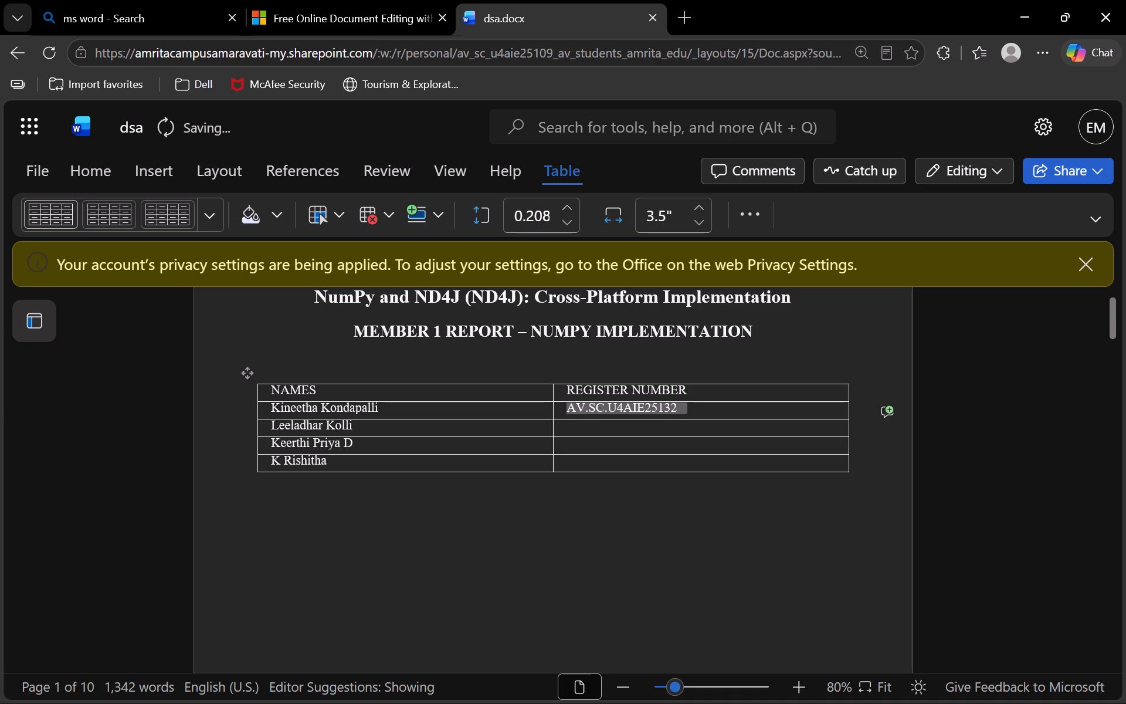
key("ctrl+c")
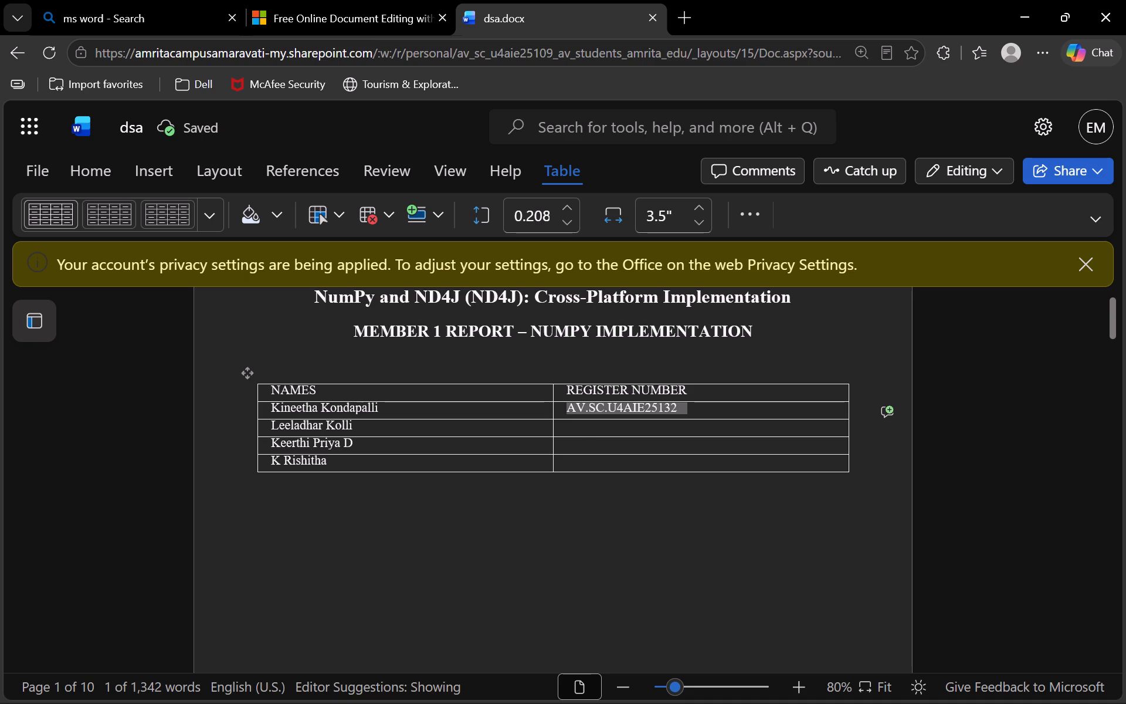
left_click(589, 427)
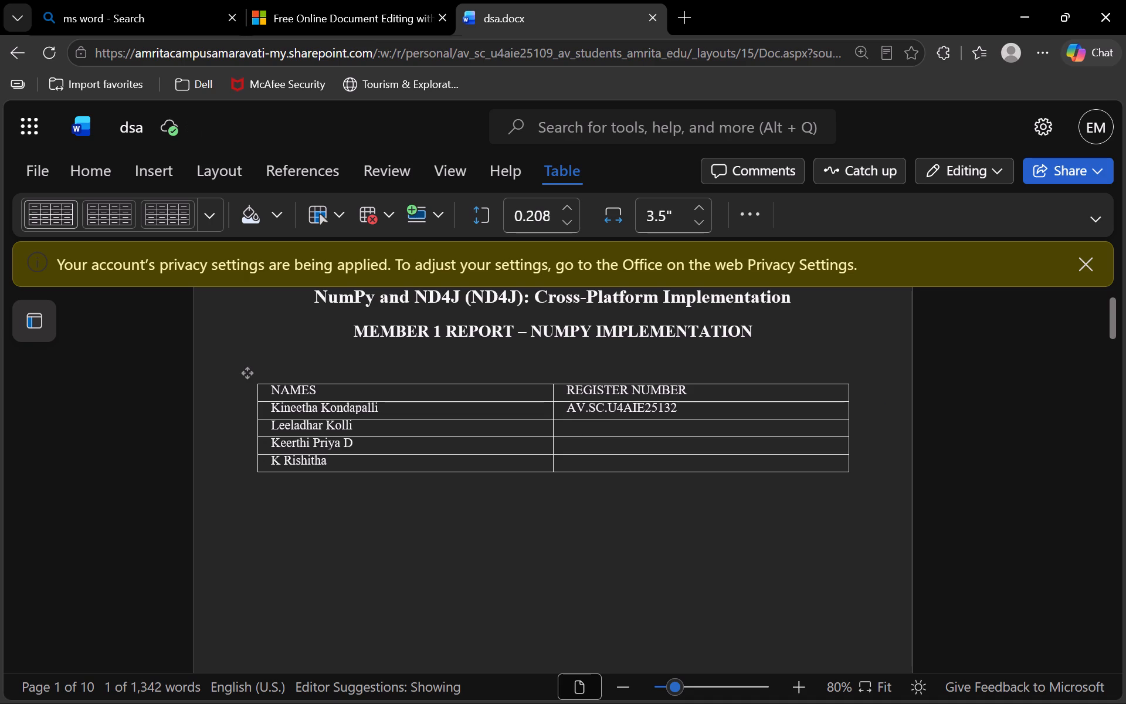
key("ctrl+v")
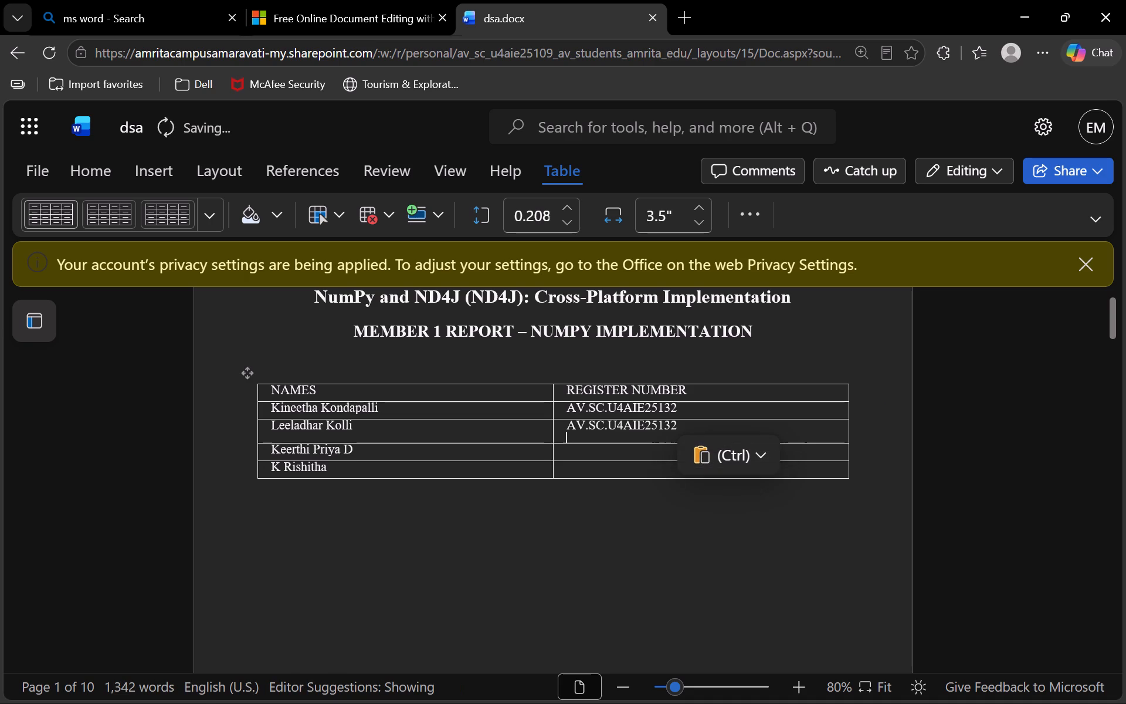
left_click(585, 453)
key("ctrl+v")
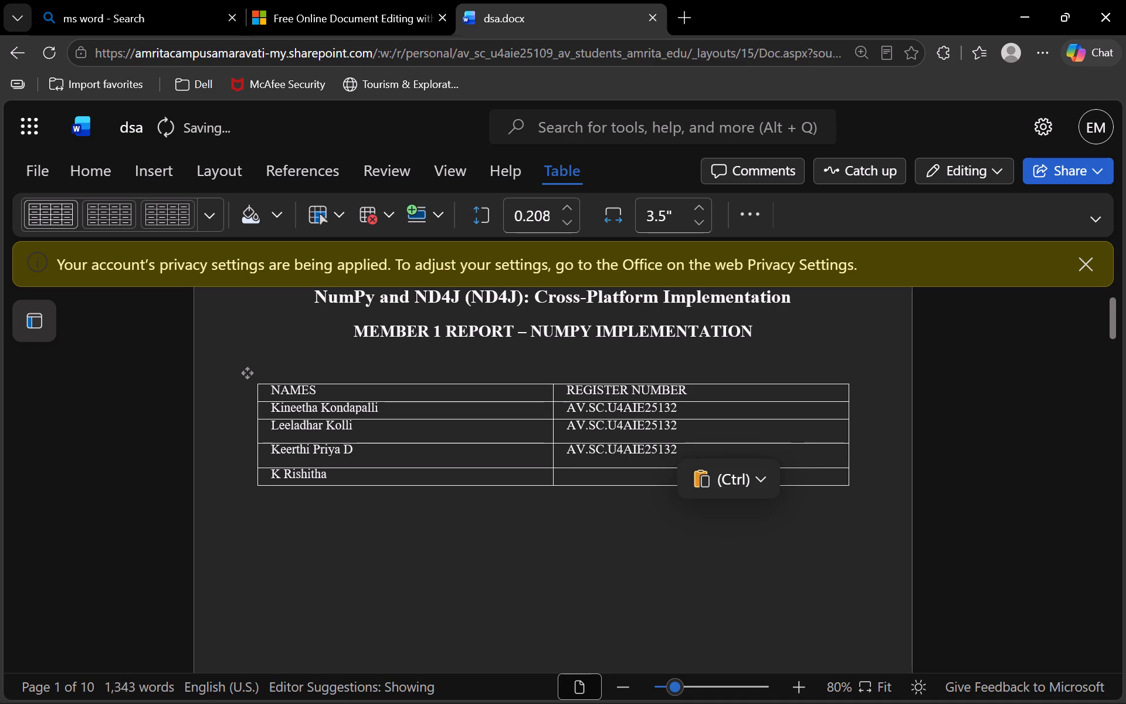
left_click(599, 473)
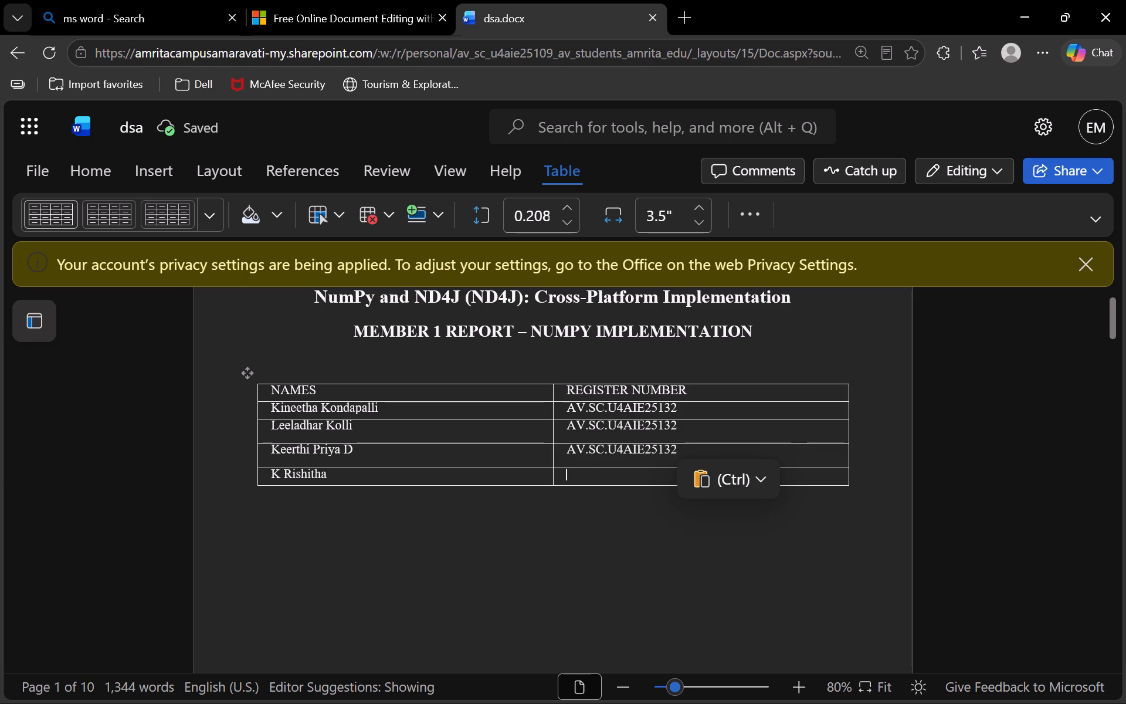
key("ctrl+v")
left_click(599, 473, "ctrl")
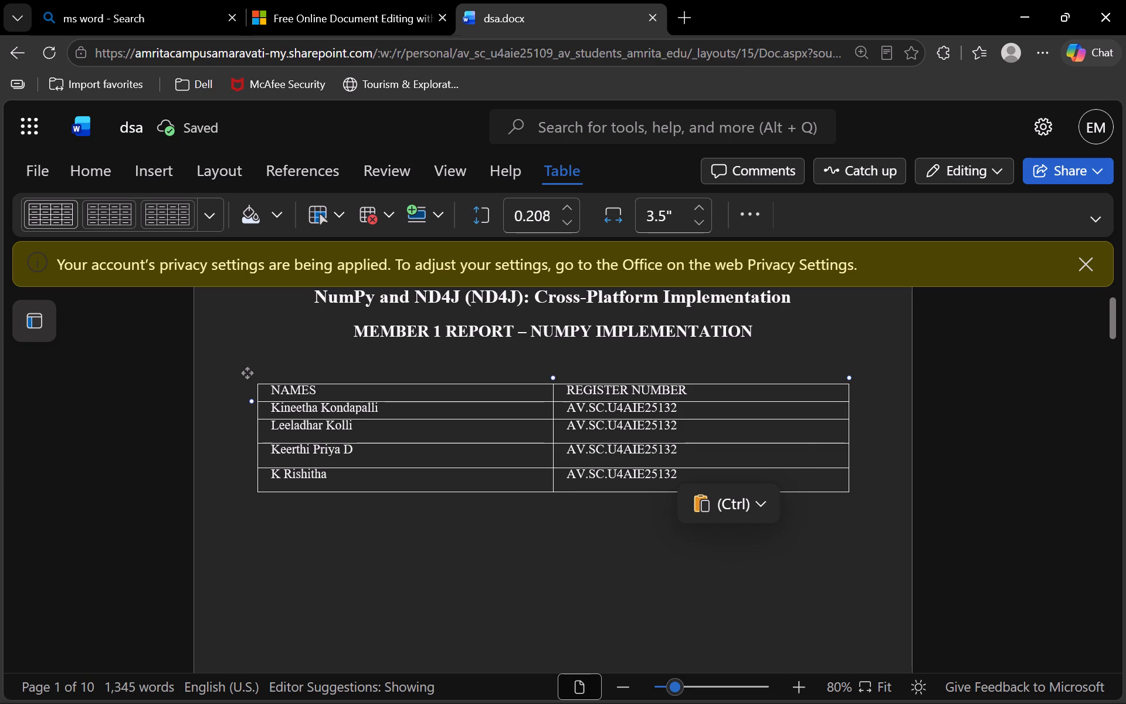
Edit the final digits of the three pasted register numbers to match the second, third and fourth members.
left_click(685, 421)
key("BackSpace")
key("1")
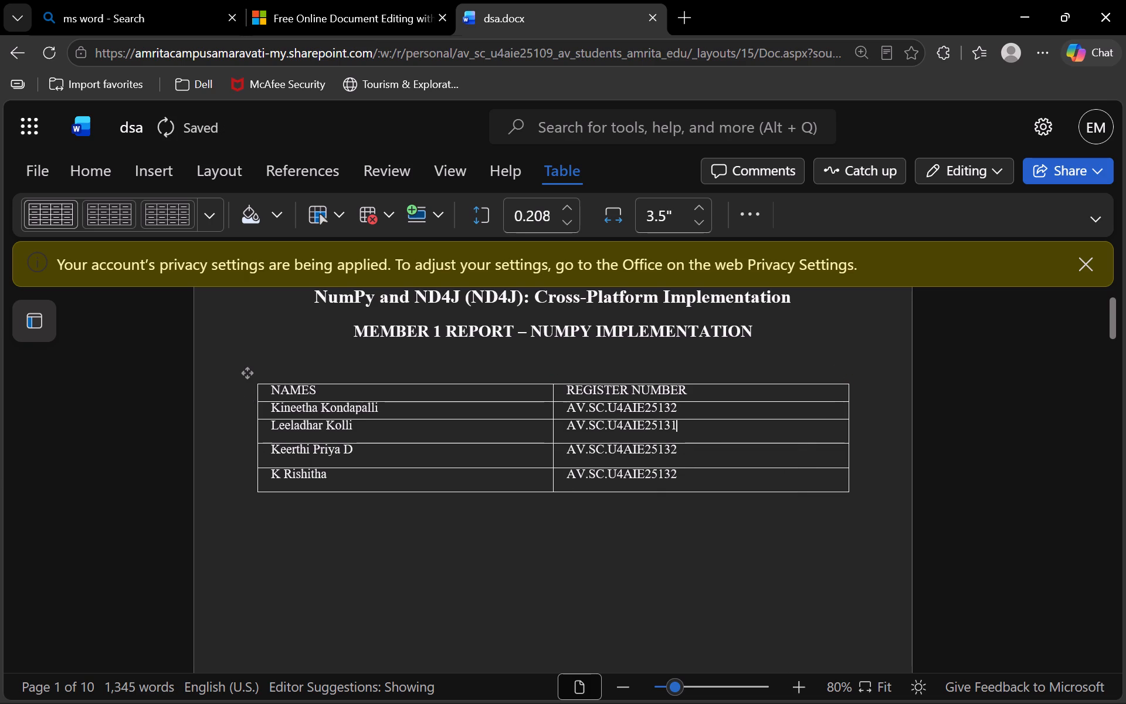
left_click(683, 449)
key("BackSpace")
key("BackSpace")
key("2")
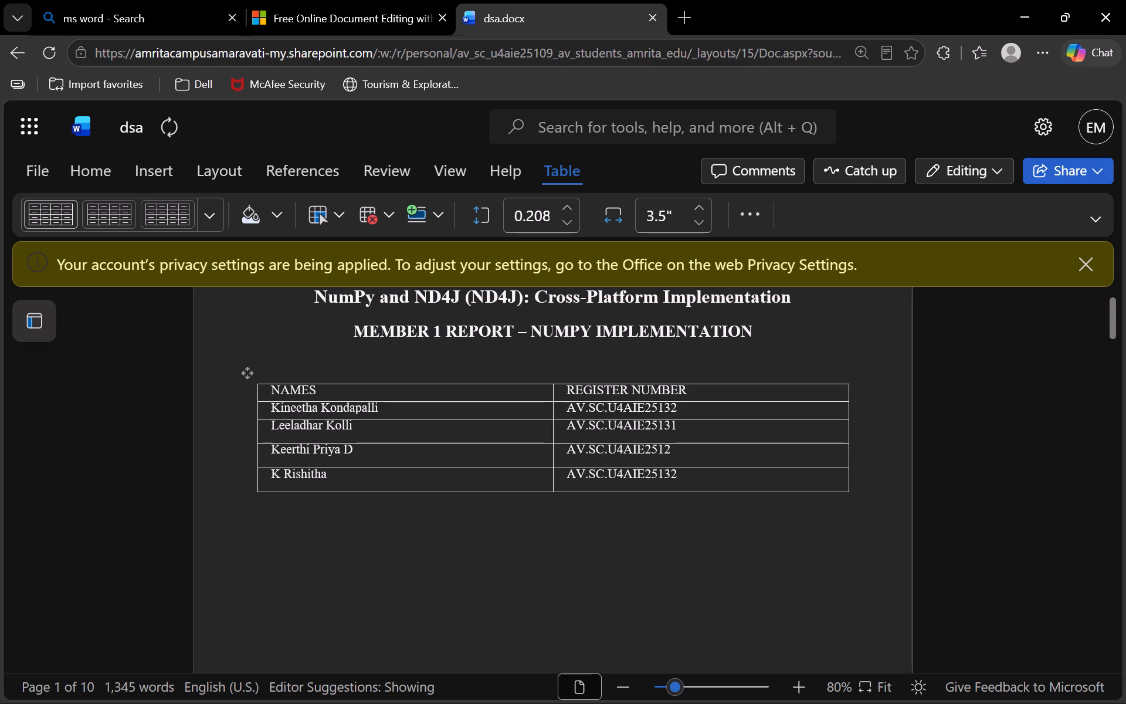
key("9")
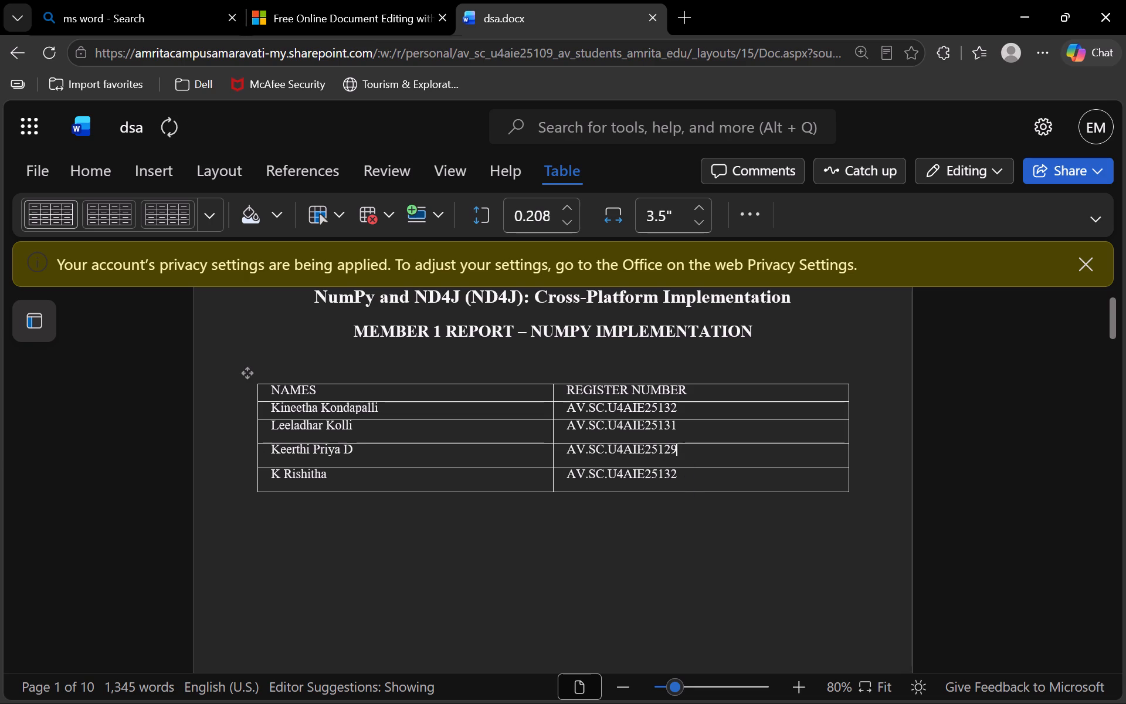
left_click(687, 477)
key("BackSpace")
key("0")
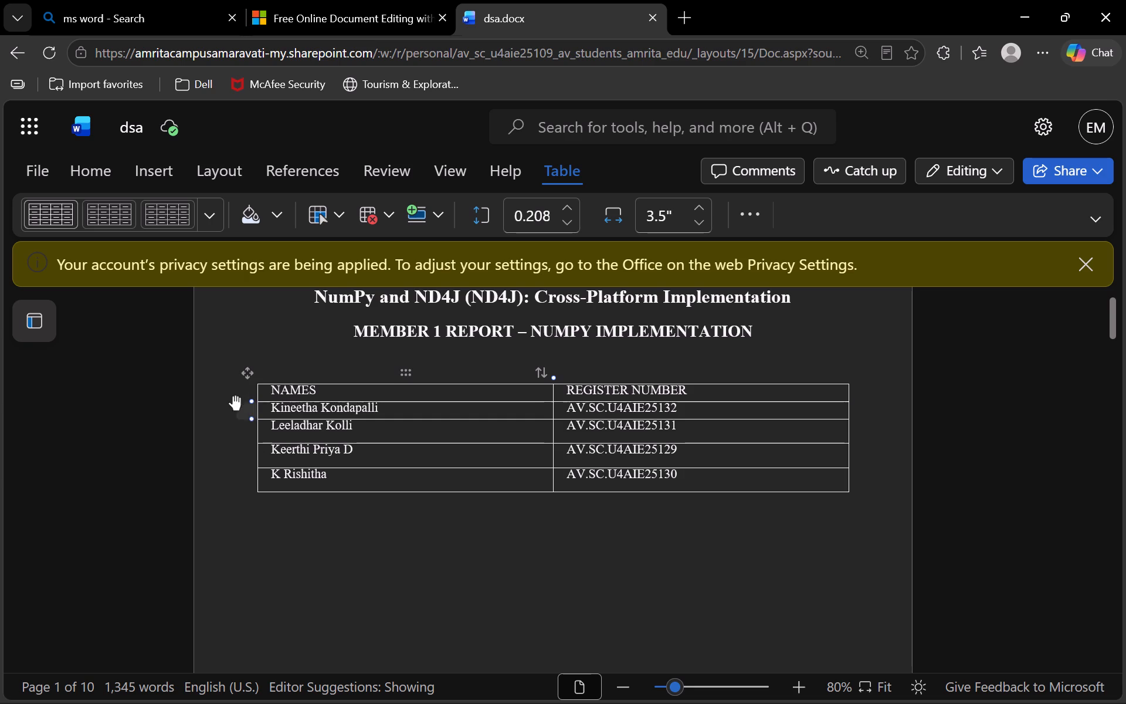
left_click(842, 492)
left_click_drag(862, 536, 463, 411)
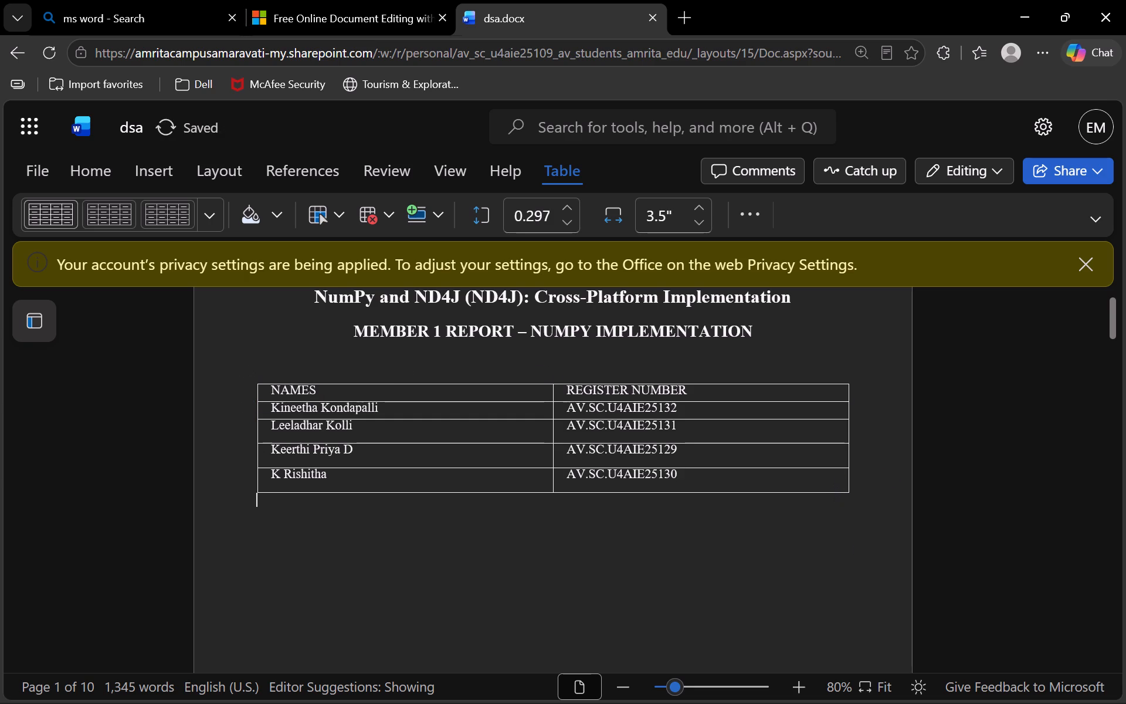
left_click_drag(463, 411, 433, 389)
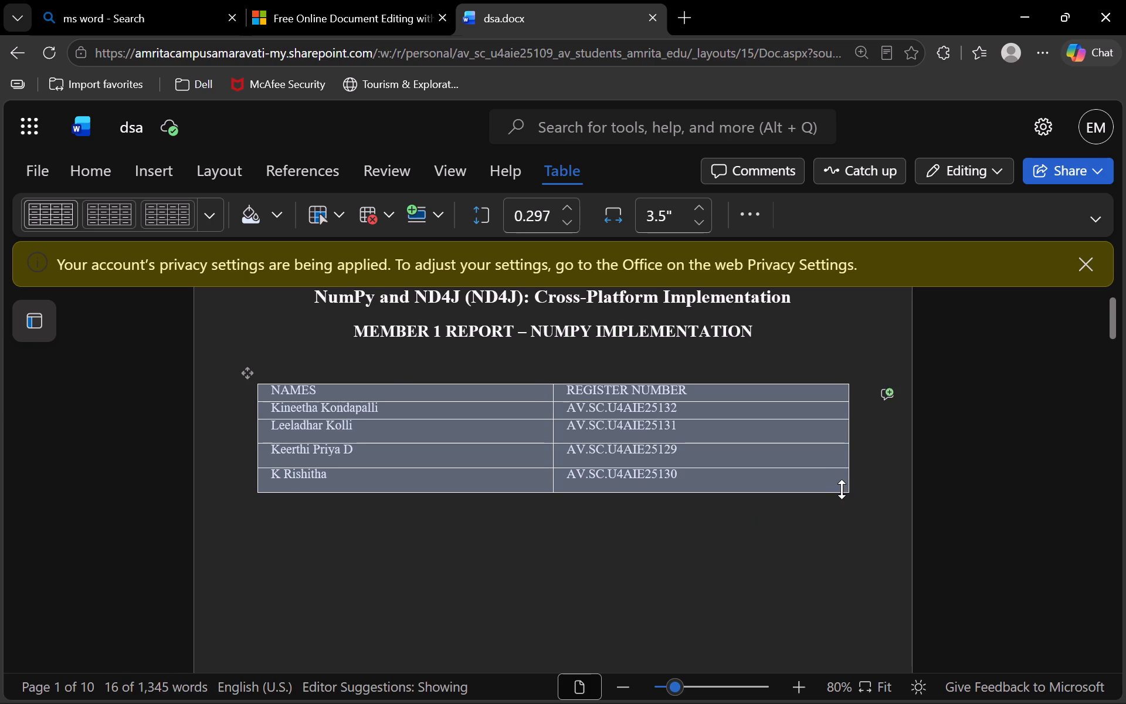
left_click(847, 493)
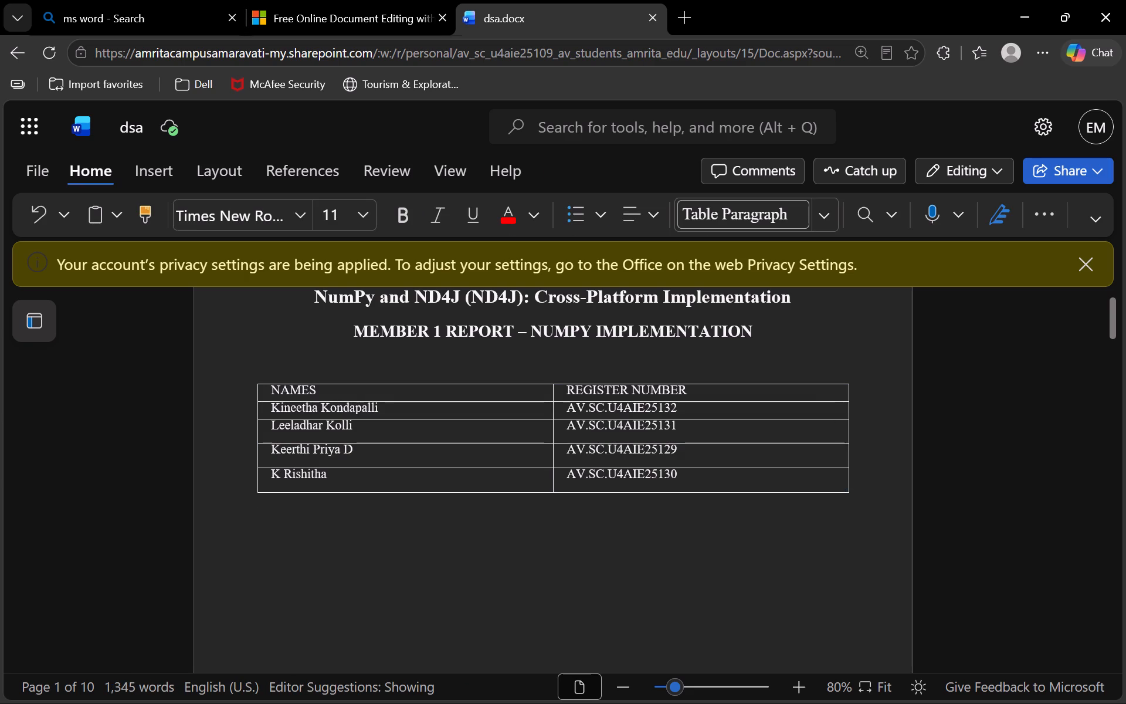
Make the table's header row slightly taller and increase the four member rows to about 0.5 inches each.
left_click_drag(827, 398, 827, 421)
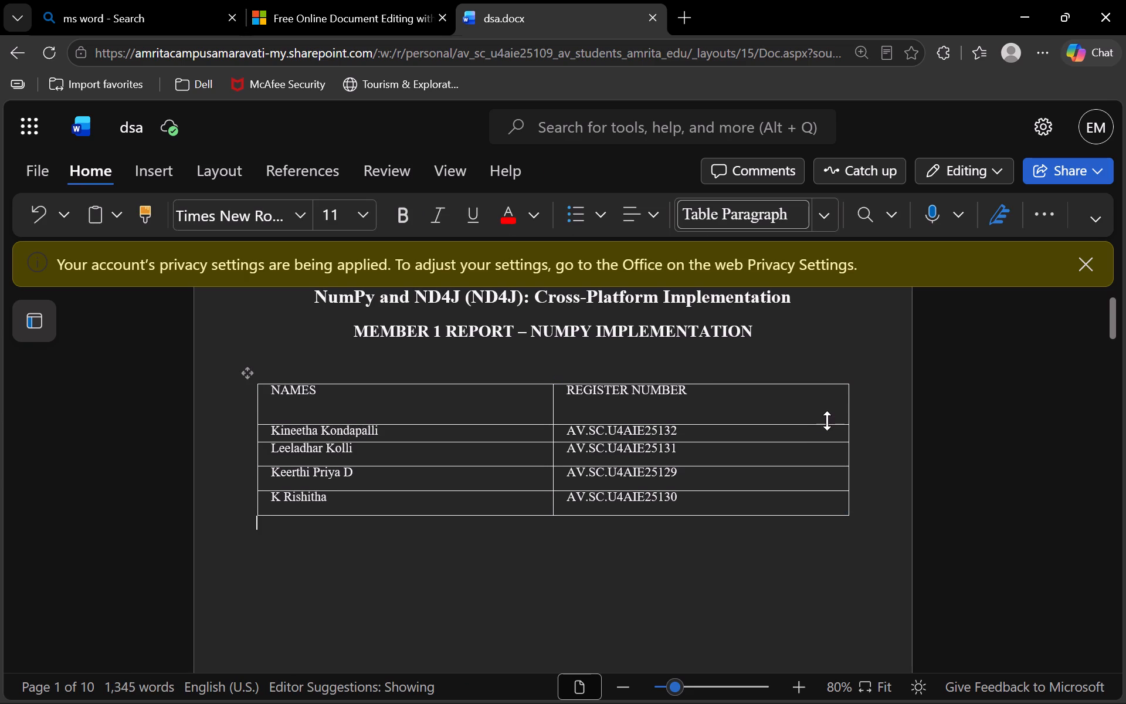
left_click_drag(827, 421, 825, 409)
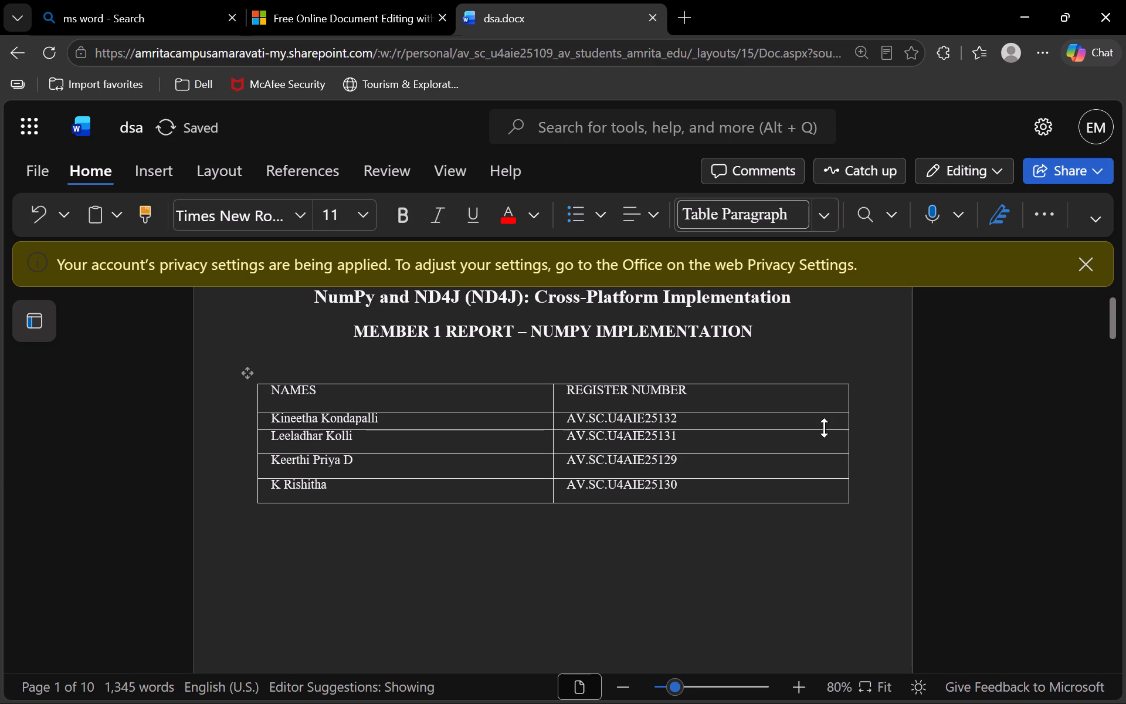
left_click_drag(824, 427, 820, 452)
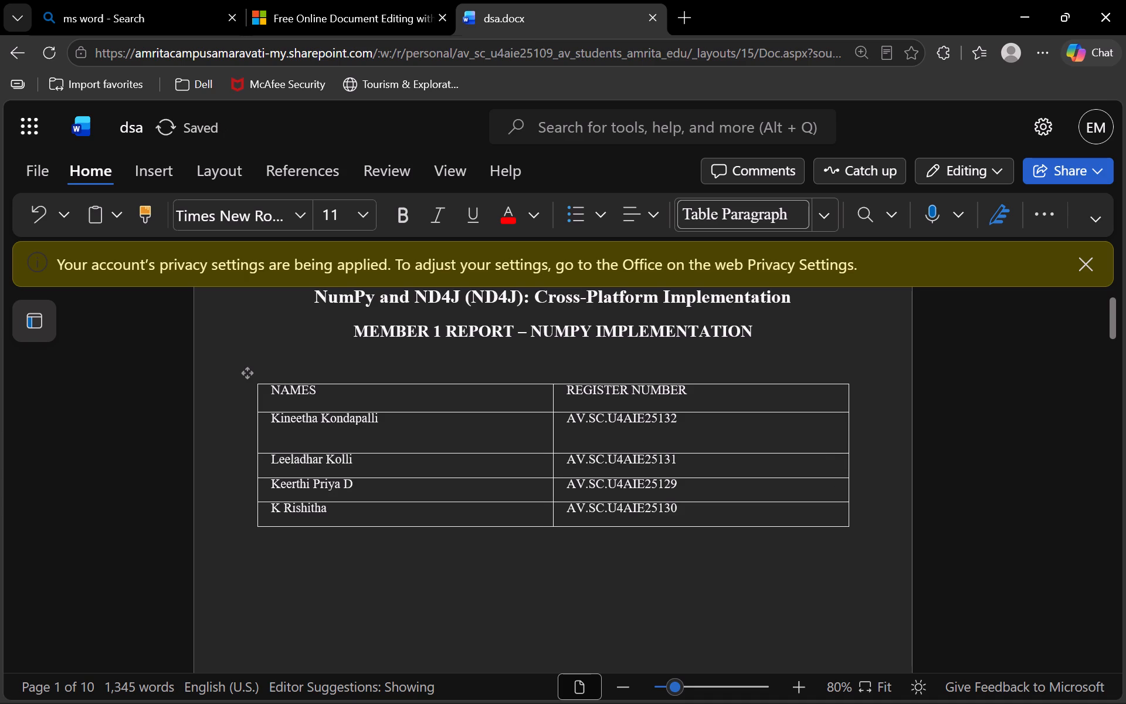
left_click_drag(828, 479, 825, 497)
left_click_drag(813, 476, 813, 482)
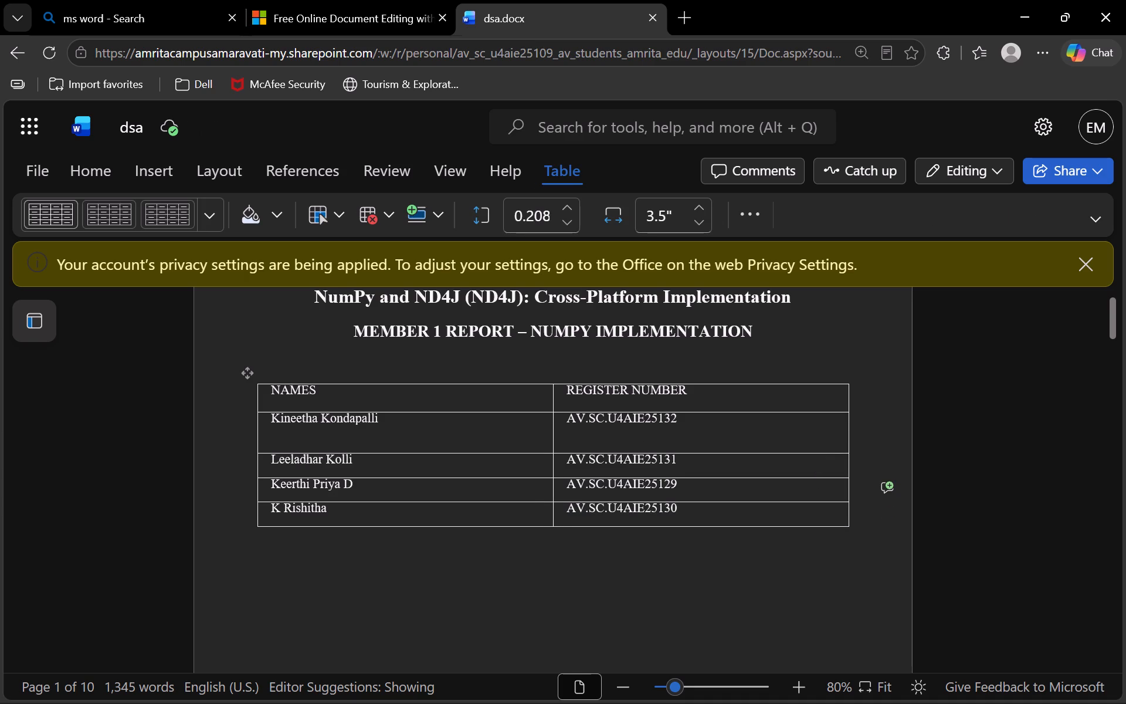
left_click_drag(813, 482, 818, 492)
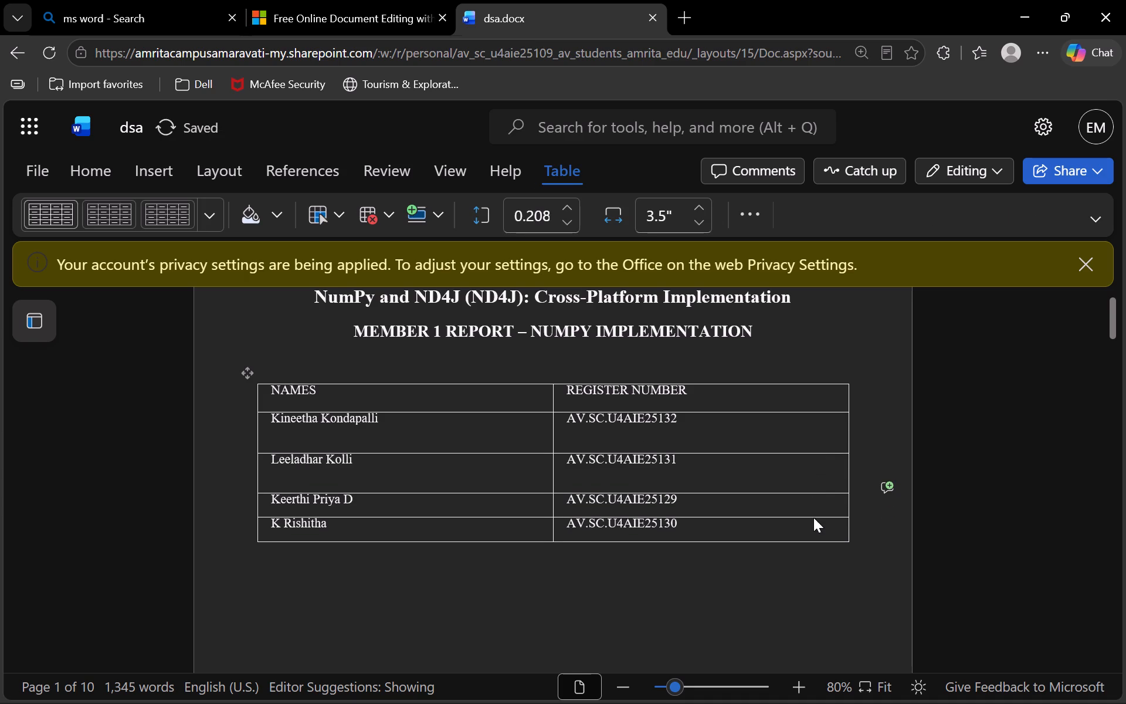
left_click_drag(804, 515, 804, 536)
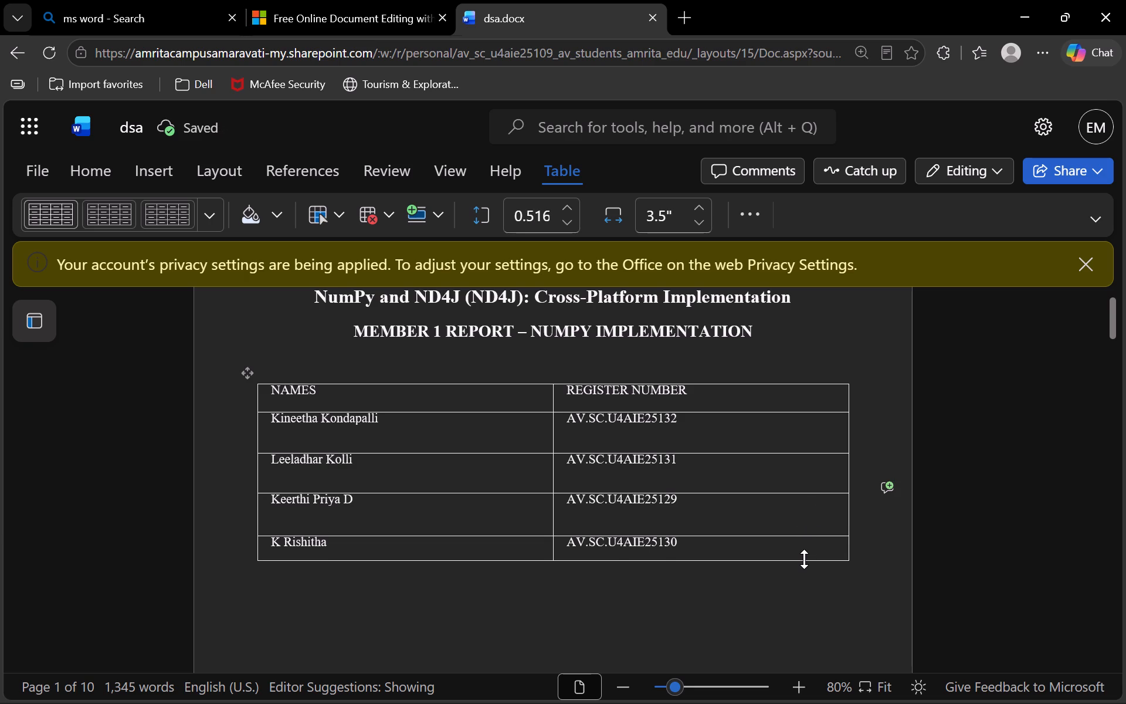
left_click_drag(804, 559, 805, 577)
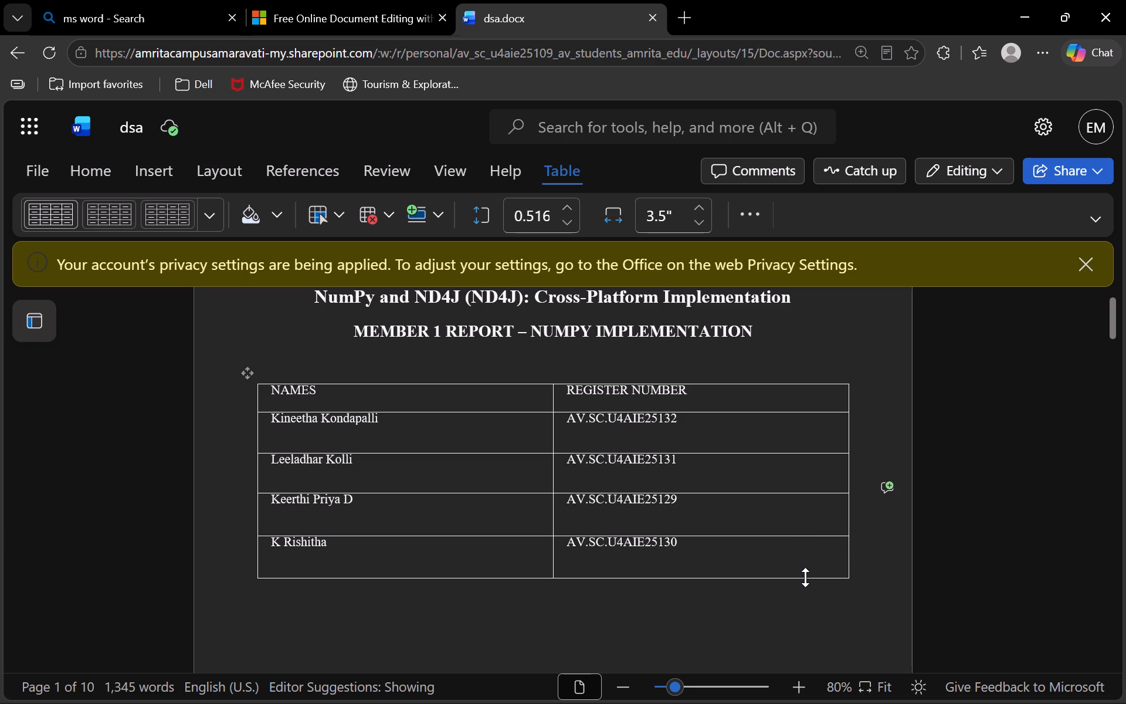
Narrow the table by reducing the REGISTER NUMBER column to about 2.5 inches, and shift the column divider to narrow the NAMES column.
left_click_drag(850, 472, 771, 493)
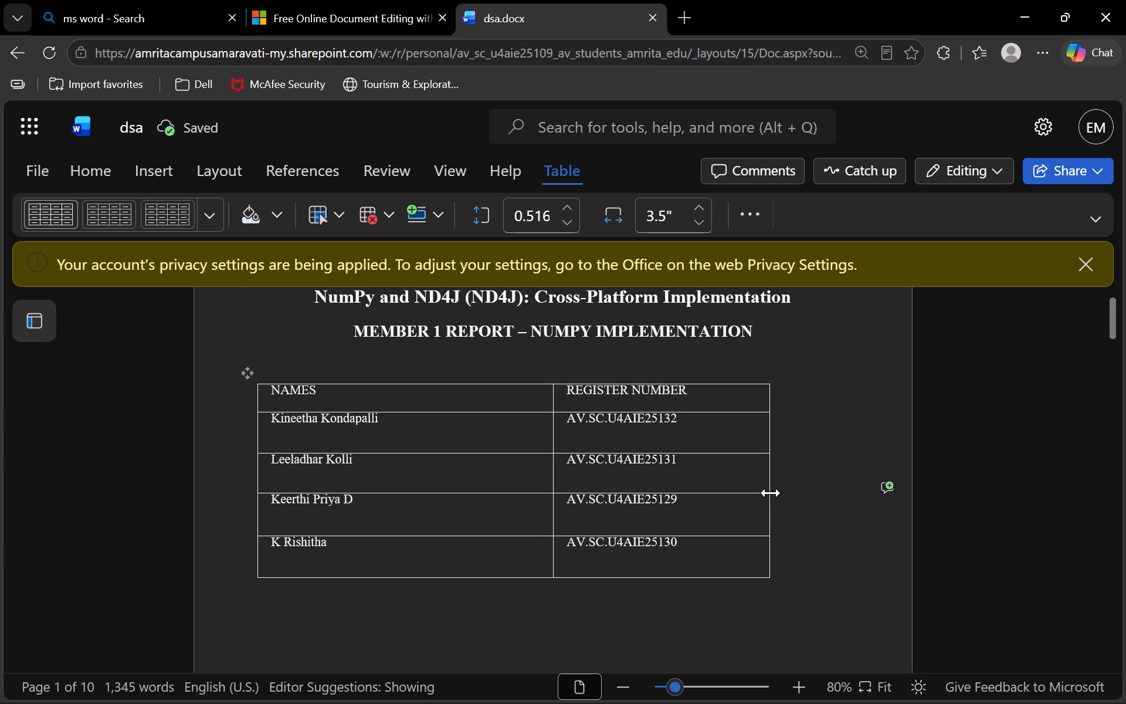
left_click_drag(771, 493, 766, 491)
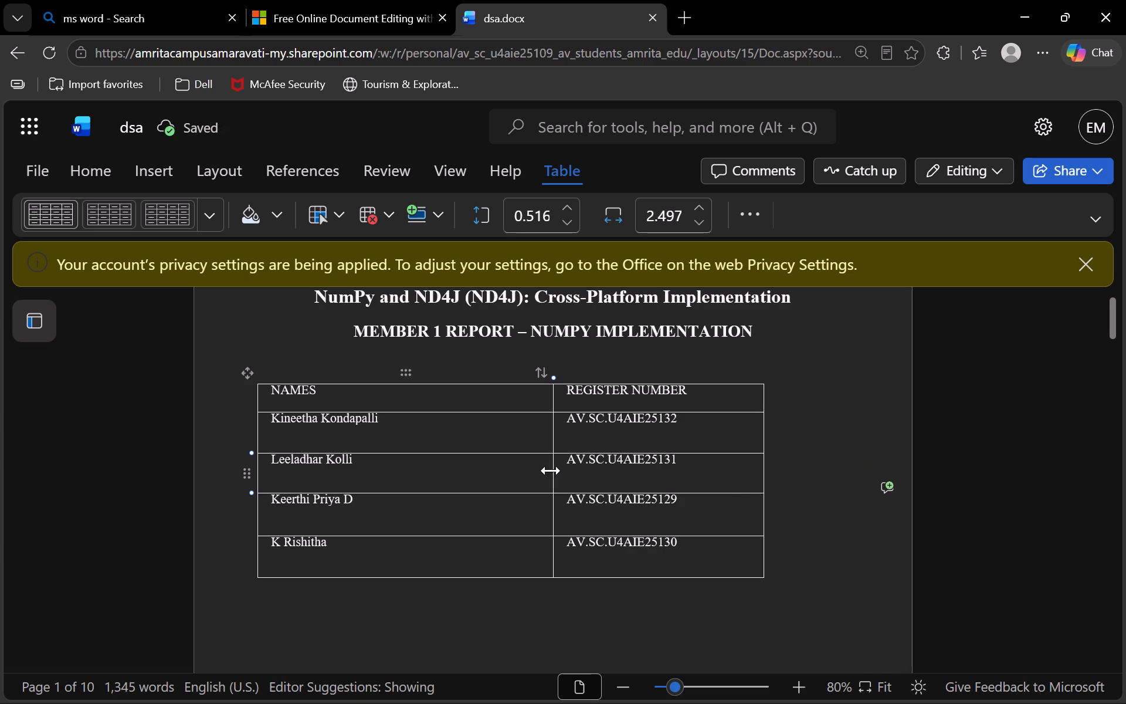
left_click_drag(552, 471, 479, 475)
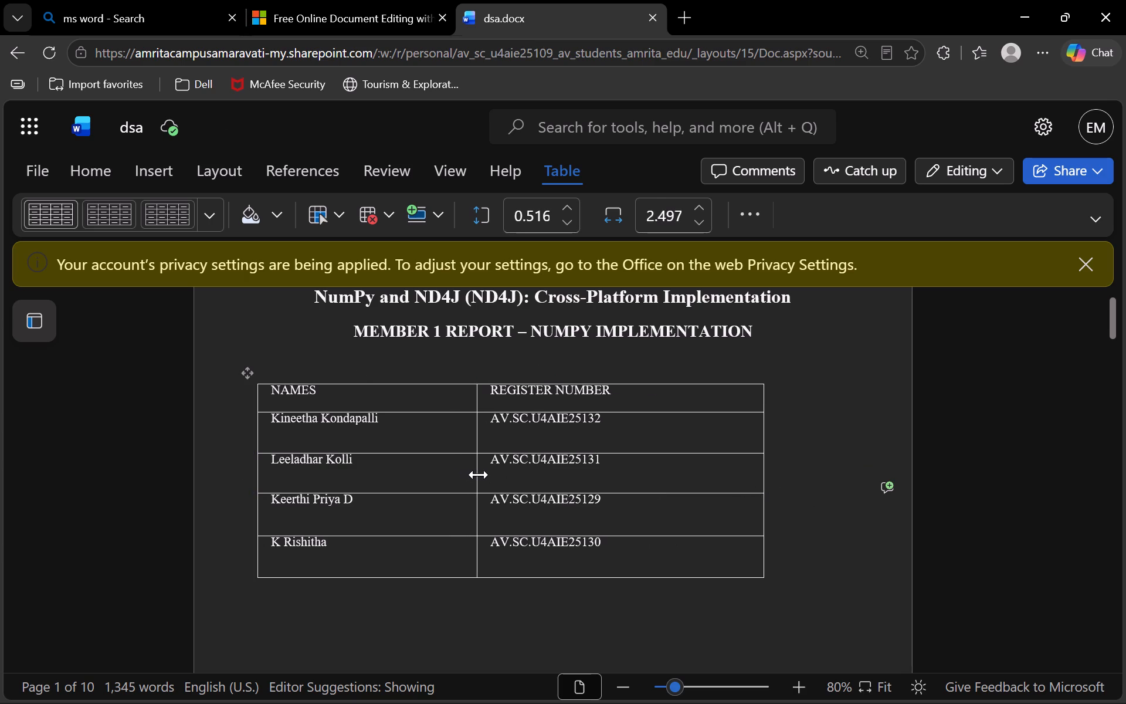
Shift the column divider to widen the NAMES column to about 2.8 inches, and save the document.
left_click_drag(479, 475, 493, 475)
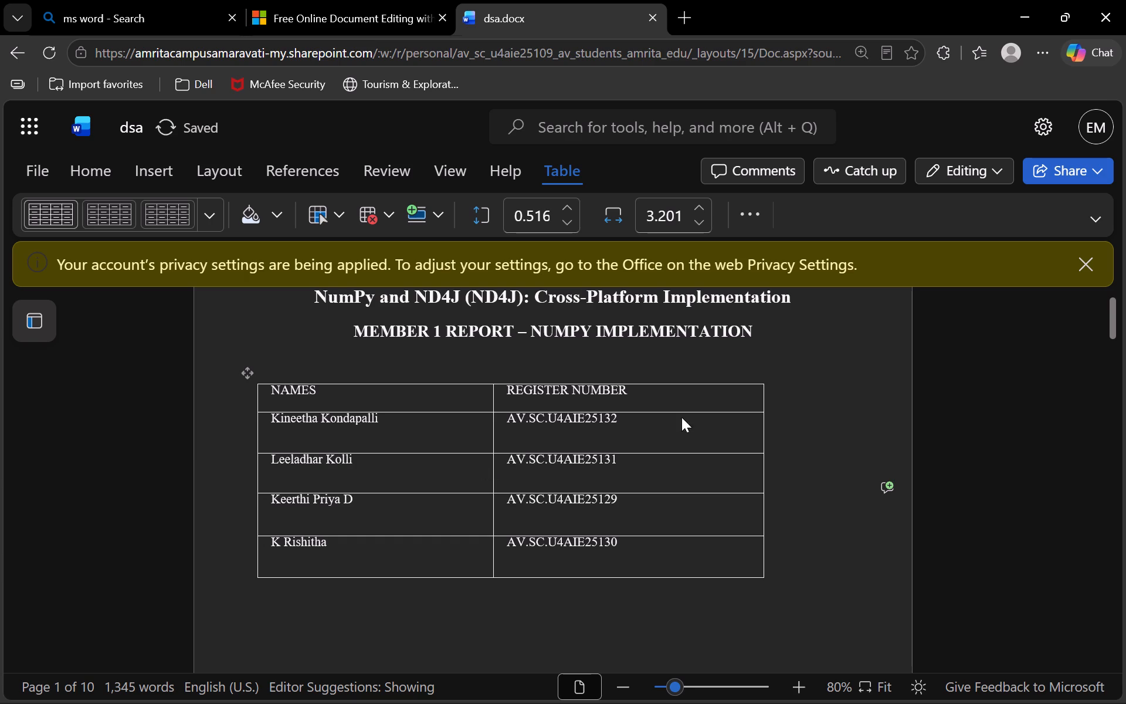
left_click(833, 437)
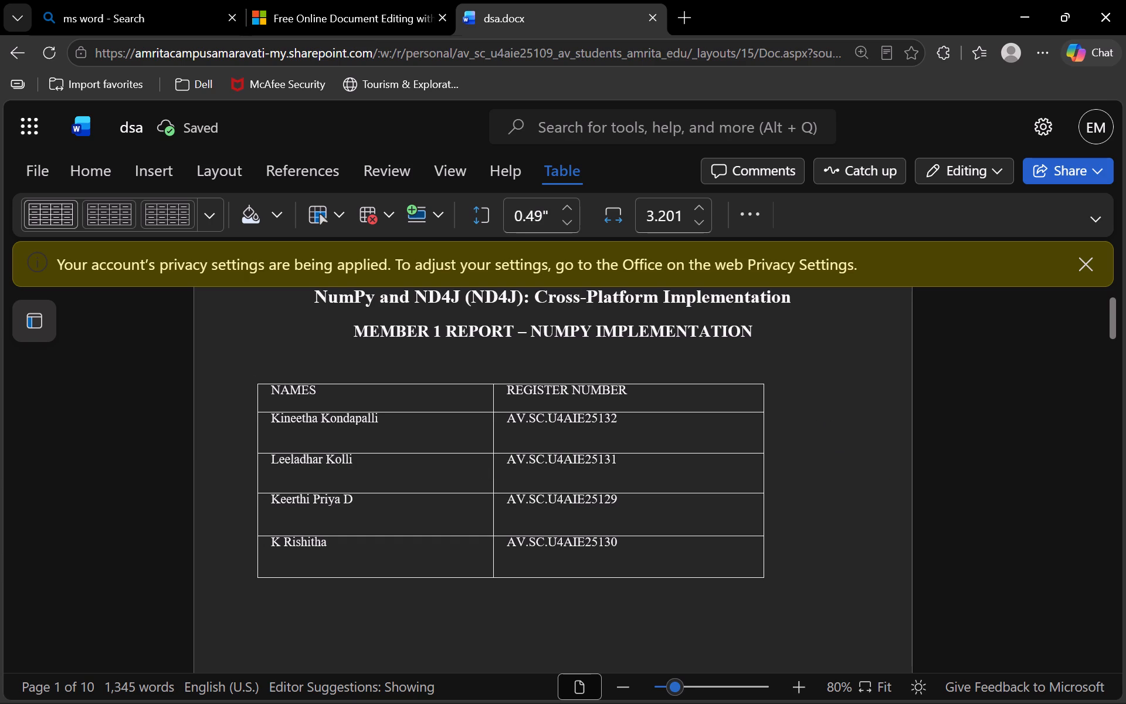
key("ctrl+s")
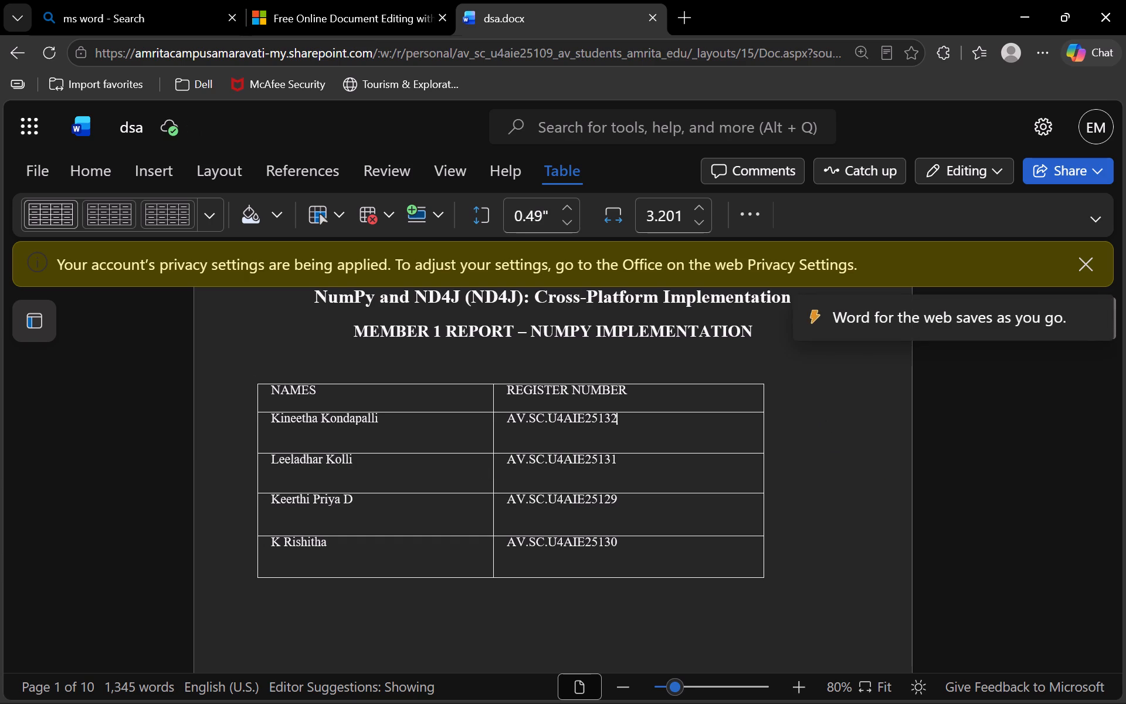
Indent the NAMES header text toward the middle of its cell with fifteen leading spaces.
left_click(270, 392)
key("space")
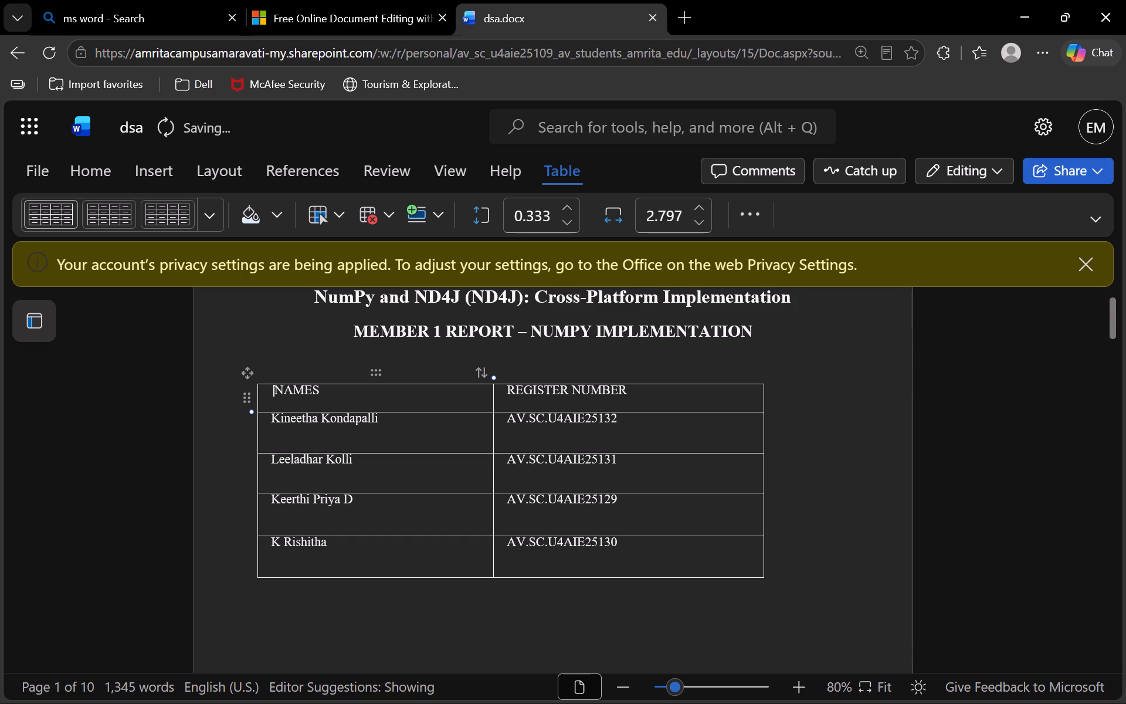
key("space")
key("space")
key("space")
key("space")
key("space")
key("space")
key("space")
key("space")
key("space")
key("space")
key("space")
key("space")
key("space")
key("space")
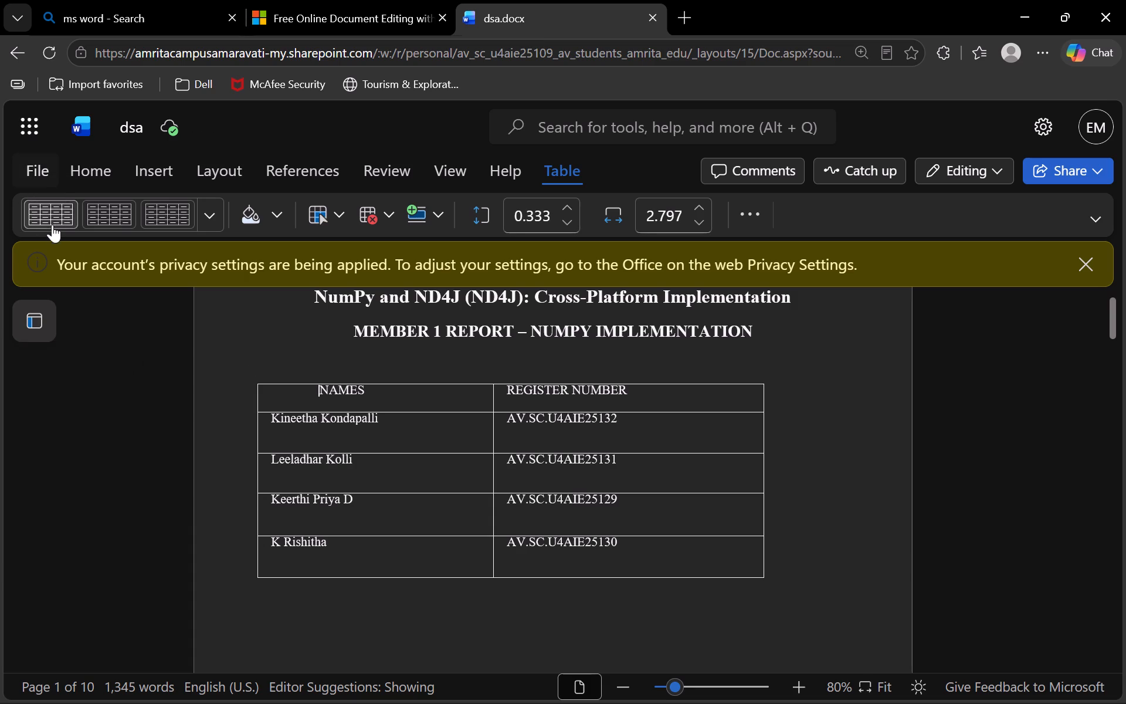
left_click(63, 214)
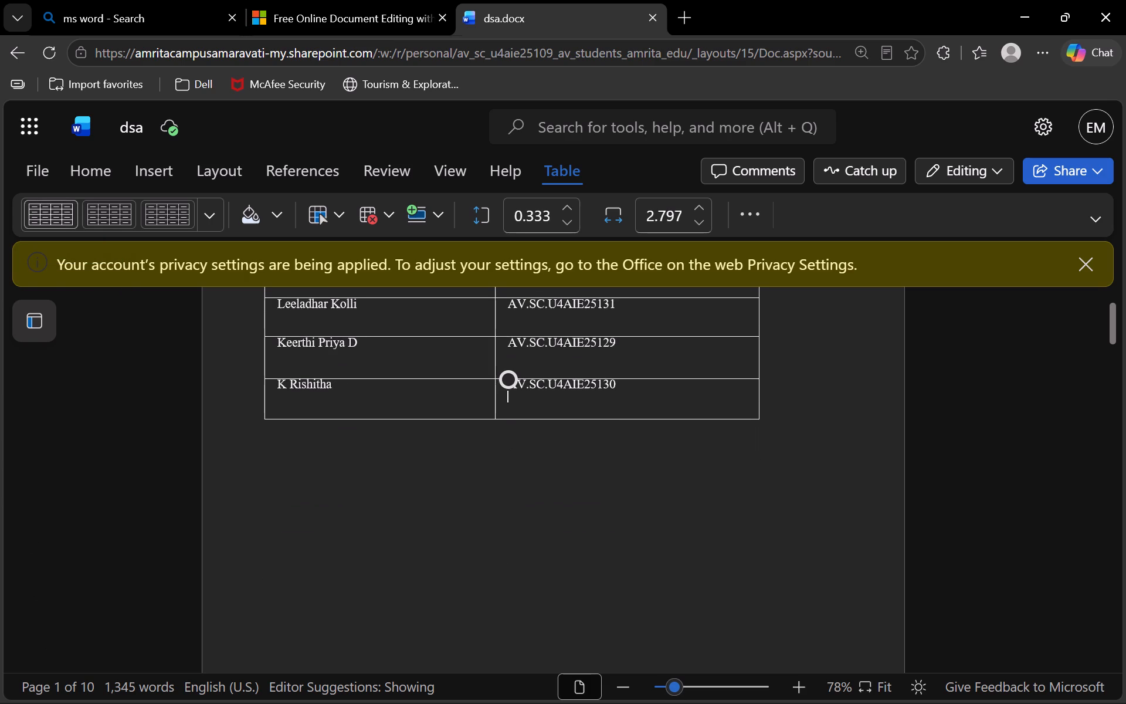
Reduce the height of the table's last member row to about 0.37 inches.
scroll(305, 506, "up", 4)
scroll(305, 506, "down", 1)
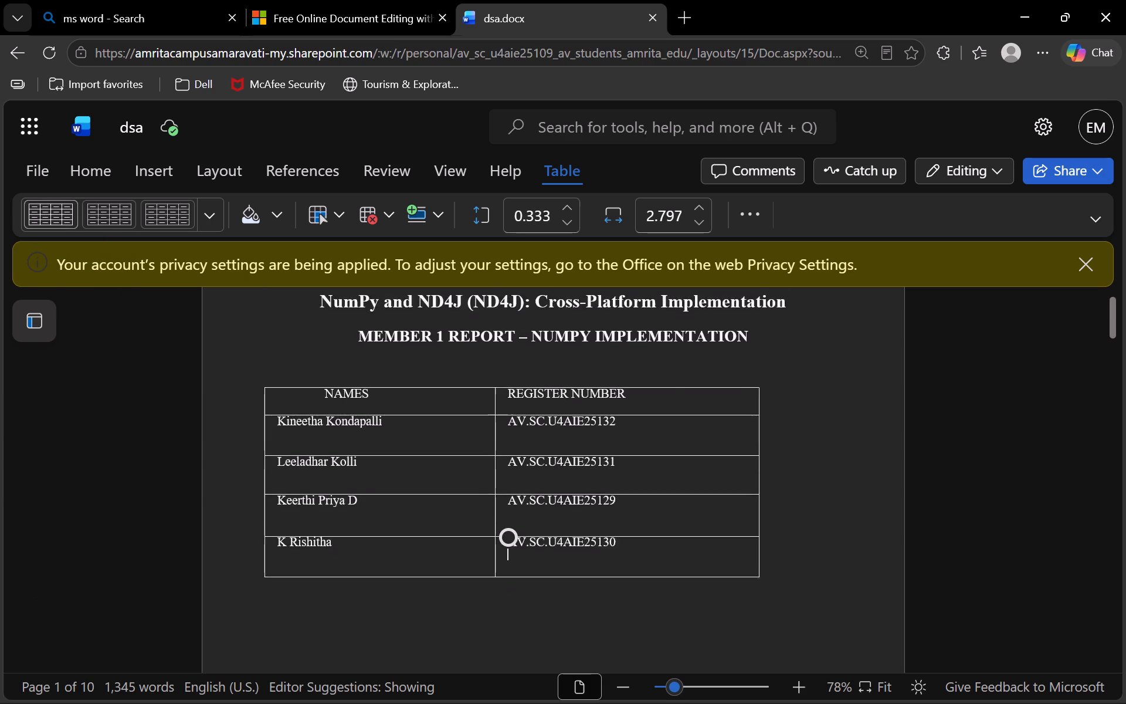
scroll(305, 506, "down", 1)
left_click(504, 506)
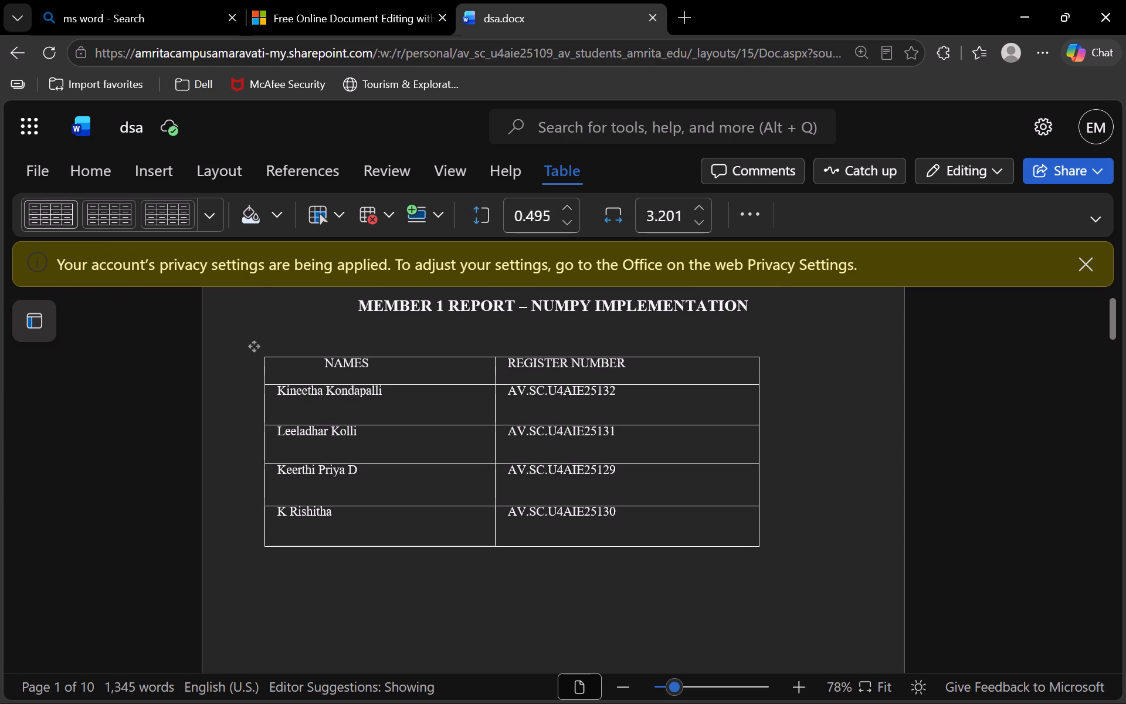
left_click_drag(491, 545, 578, 584)
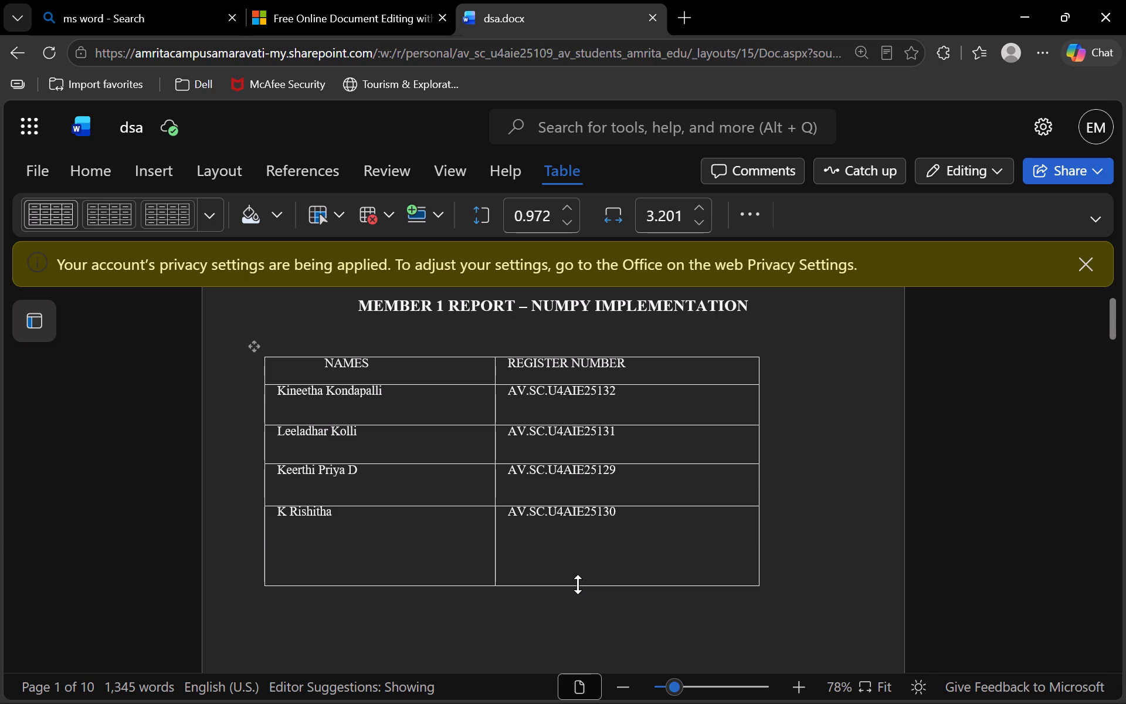
left_click_drag(494, 583, 487, 539)
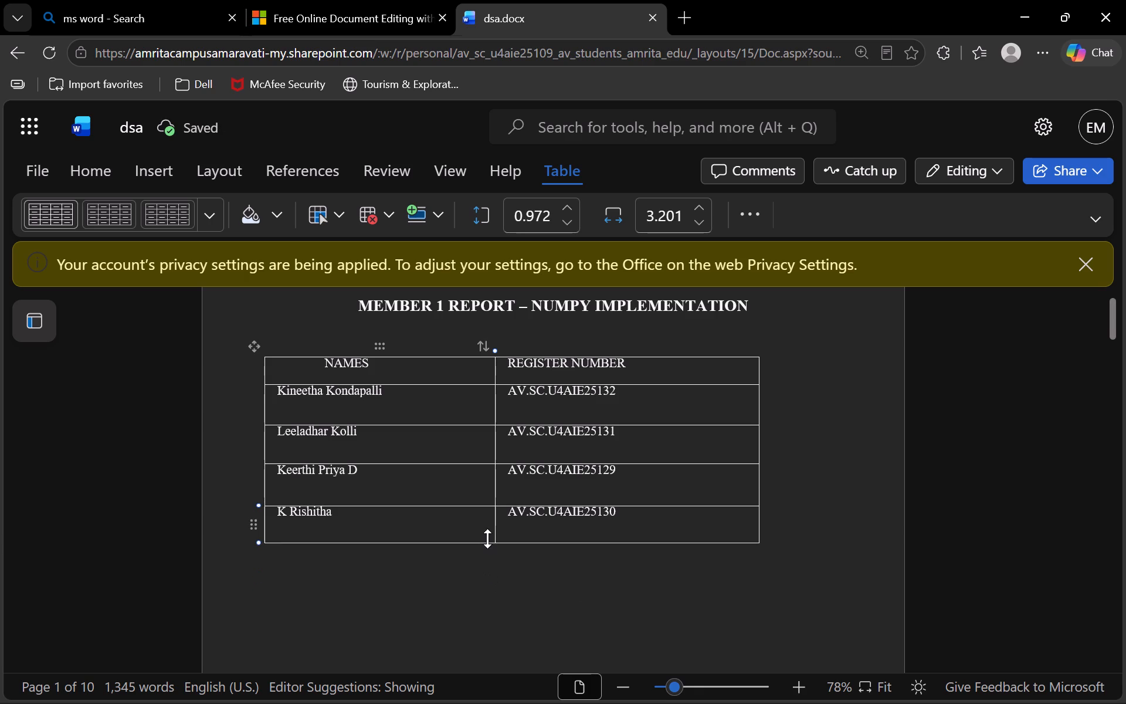
left_click_drag(487, 539, 487, 533)
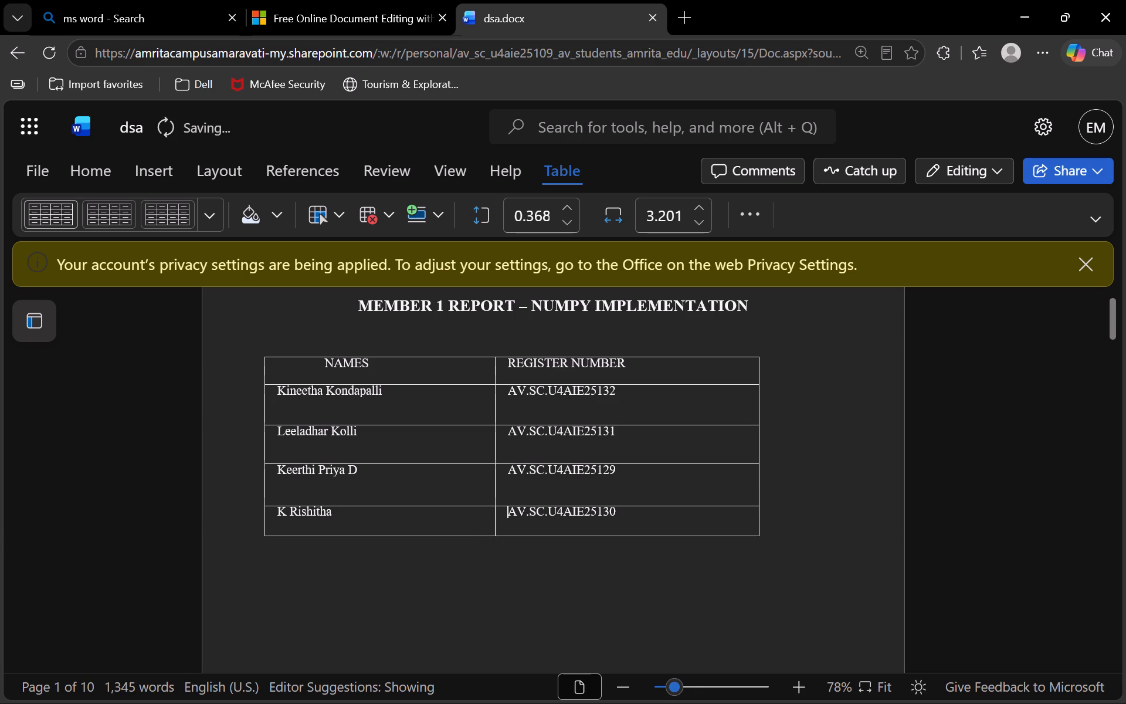
left_click(225, 467)
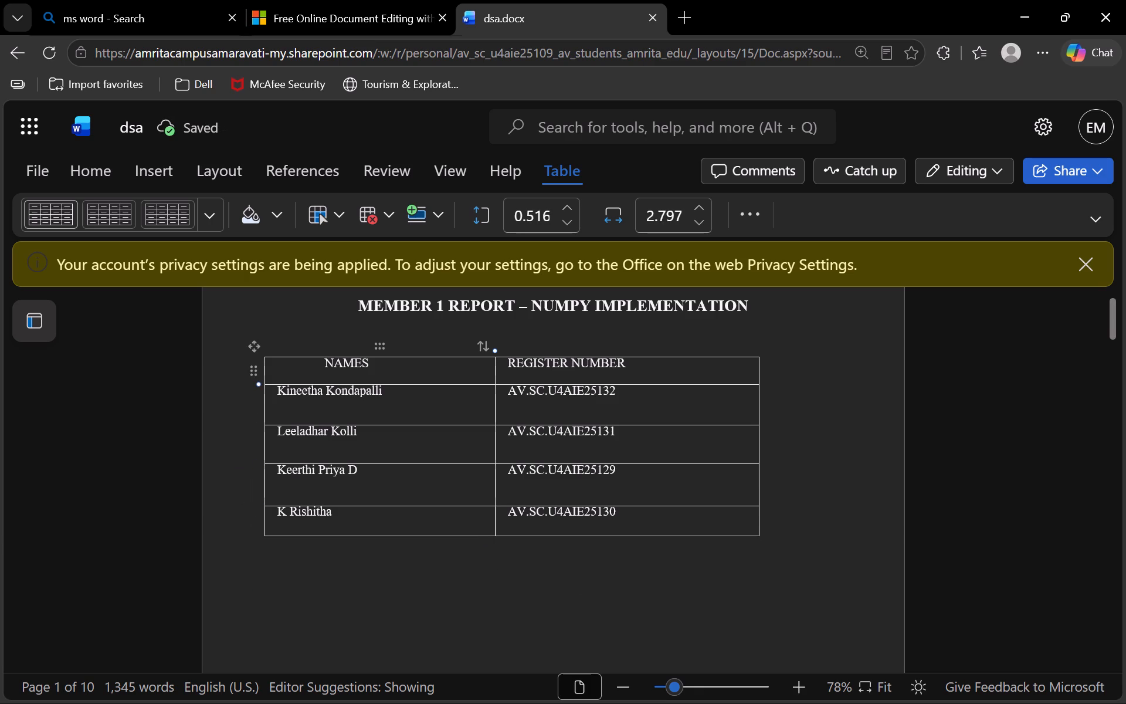
Indent the REGISTER NUMBER header text with four leading spaces.
left_click(507, 363)
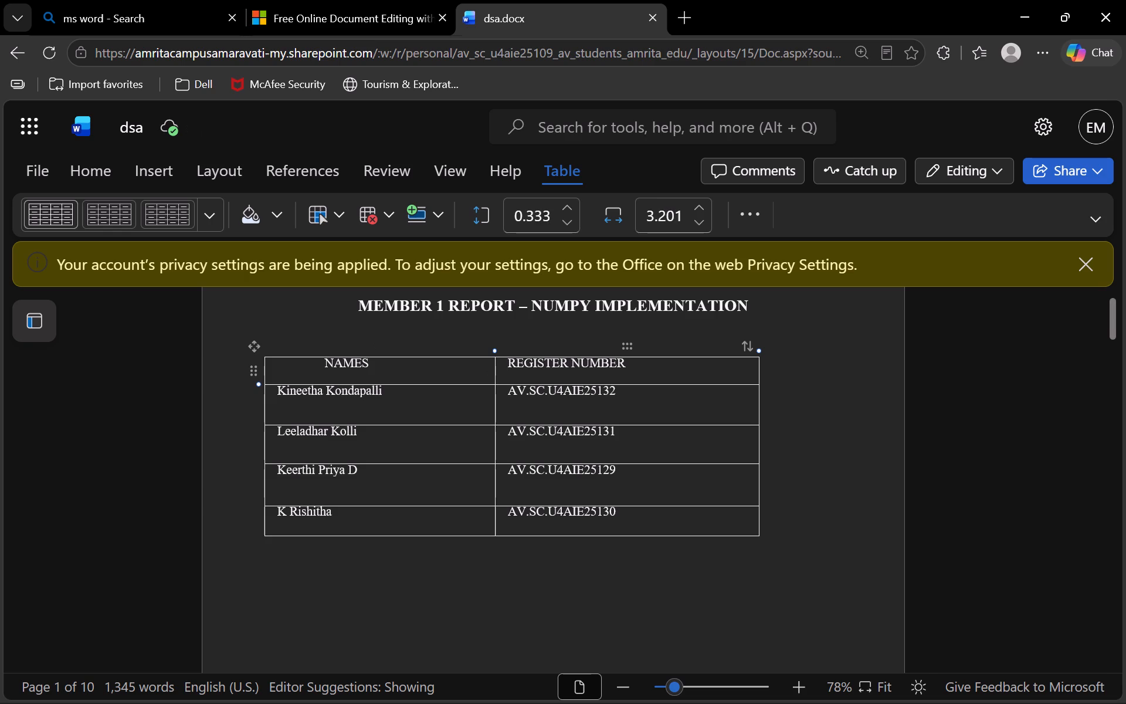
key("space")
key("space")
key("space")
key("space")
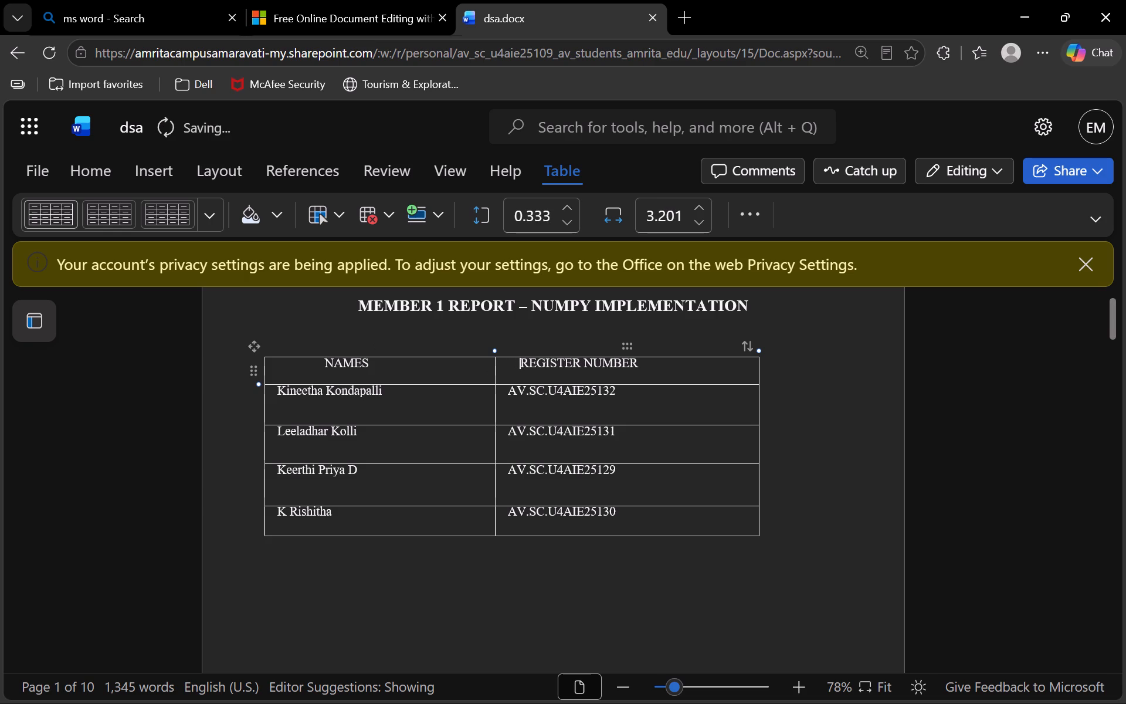
left_click(355, 579)
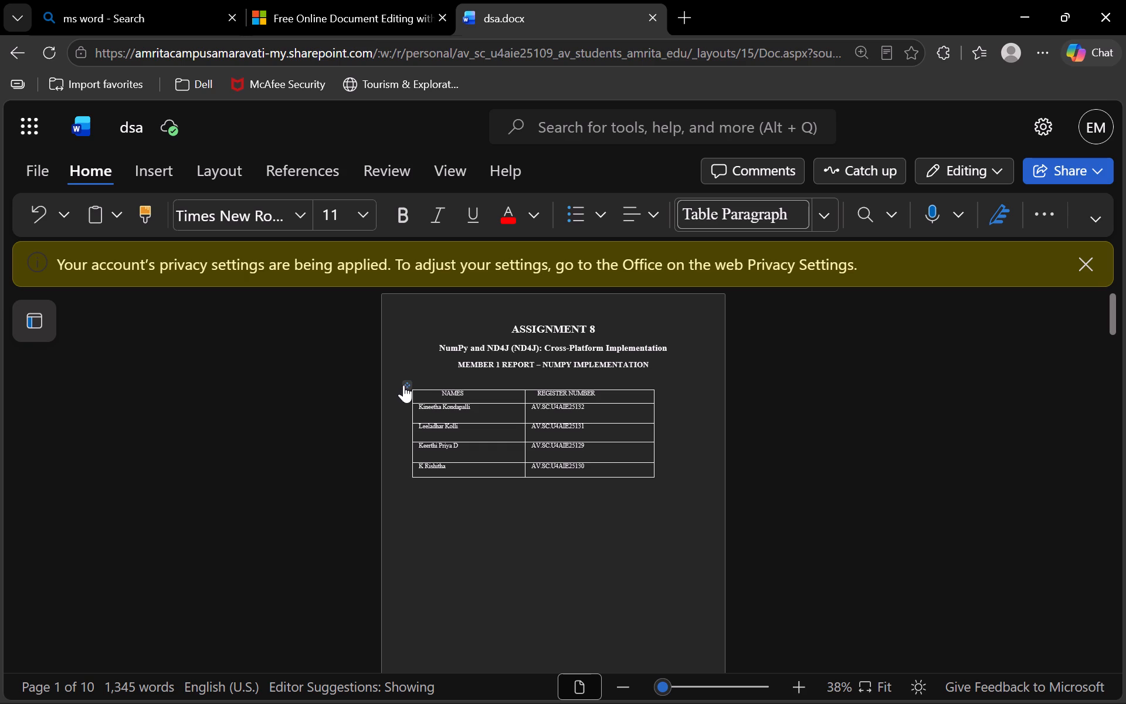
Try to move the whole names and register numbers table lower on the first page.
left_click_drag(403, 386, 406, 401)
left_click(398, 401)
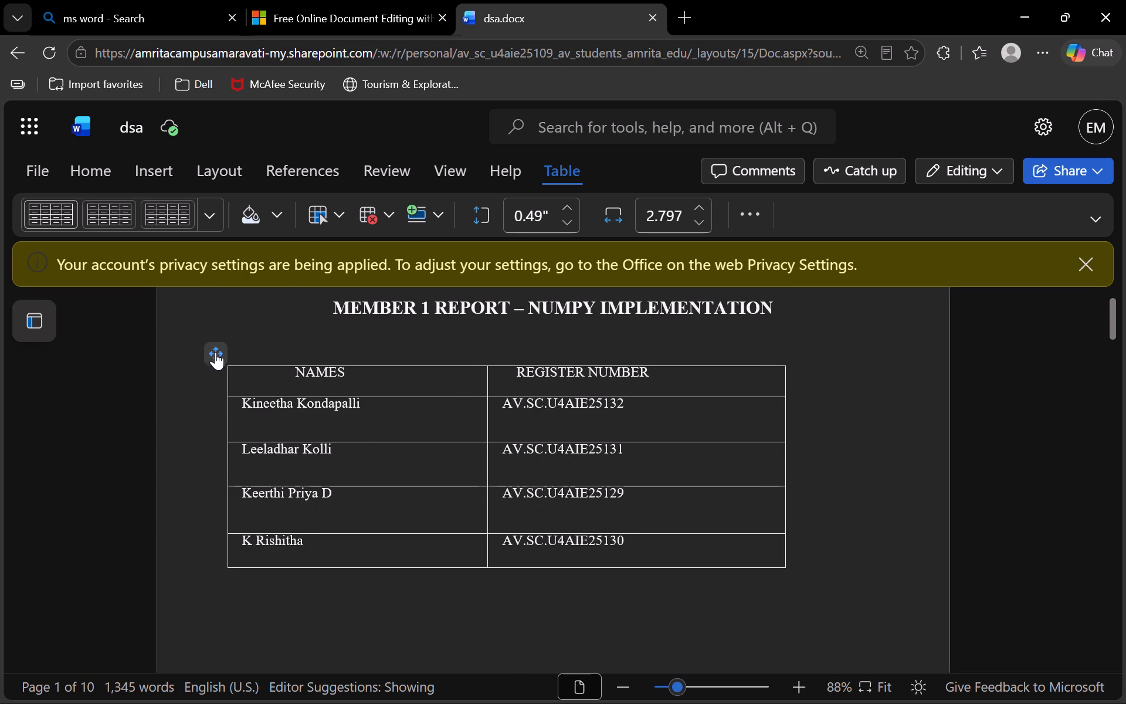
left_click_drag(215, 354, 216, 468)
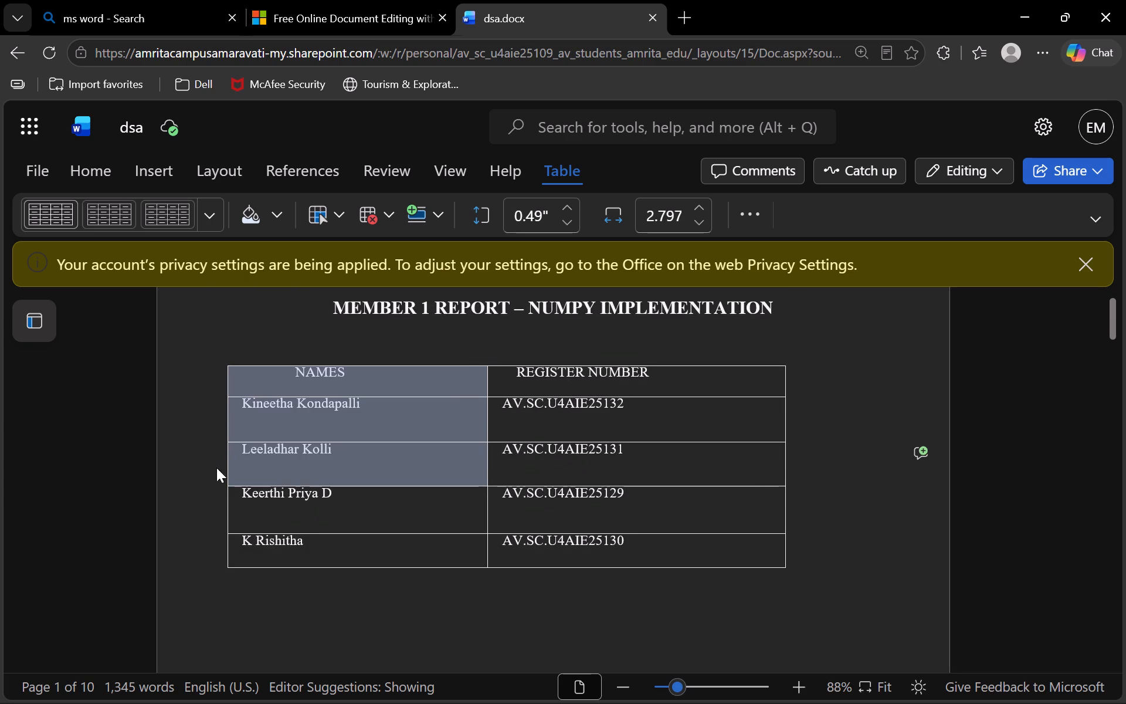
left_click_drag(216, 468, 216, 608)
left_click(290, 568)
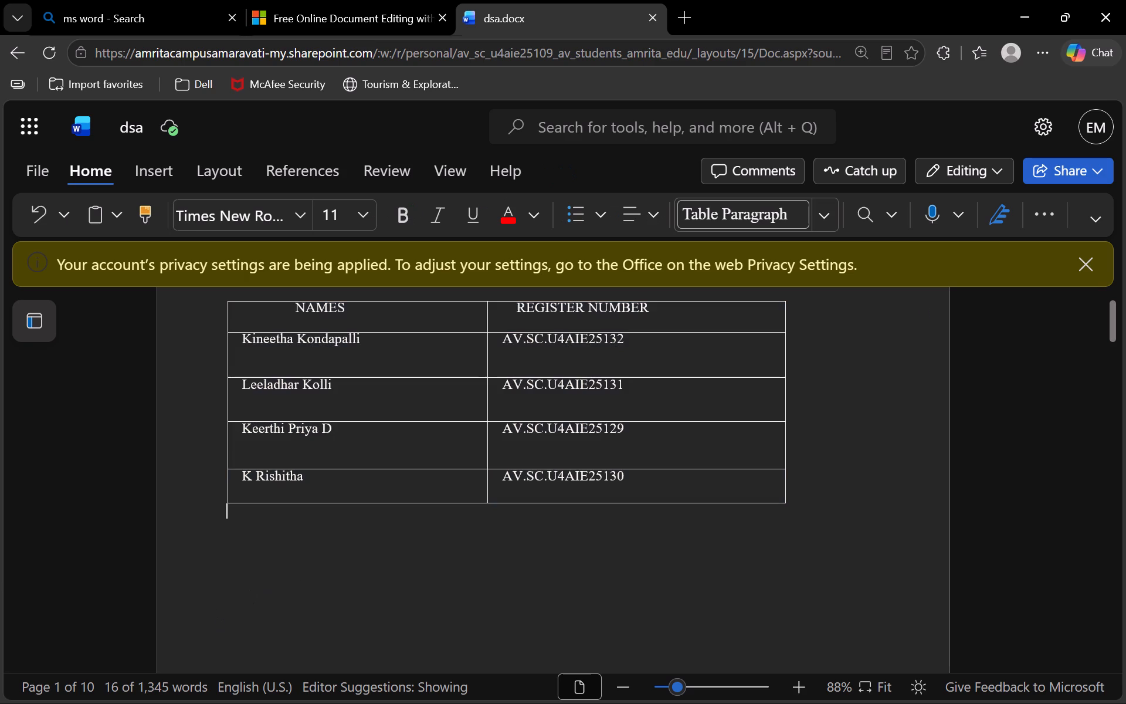
Copy the entire names and register numbers table and delete it from its current place.
scroll(290, 568, "up", 1)
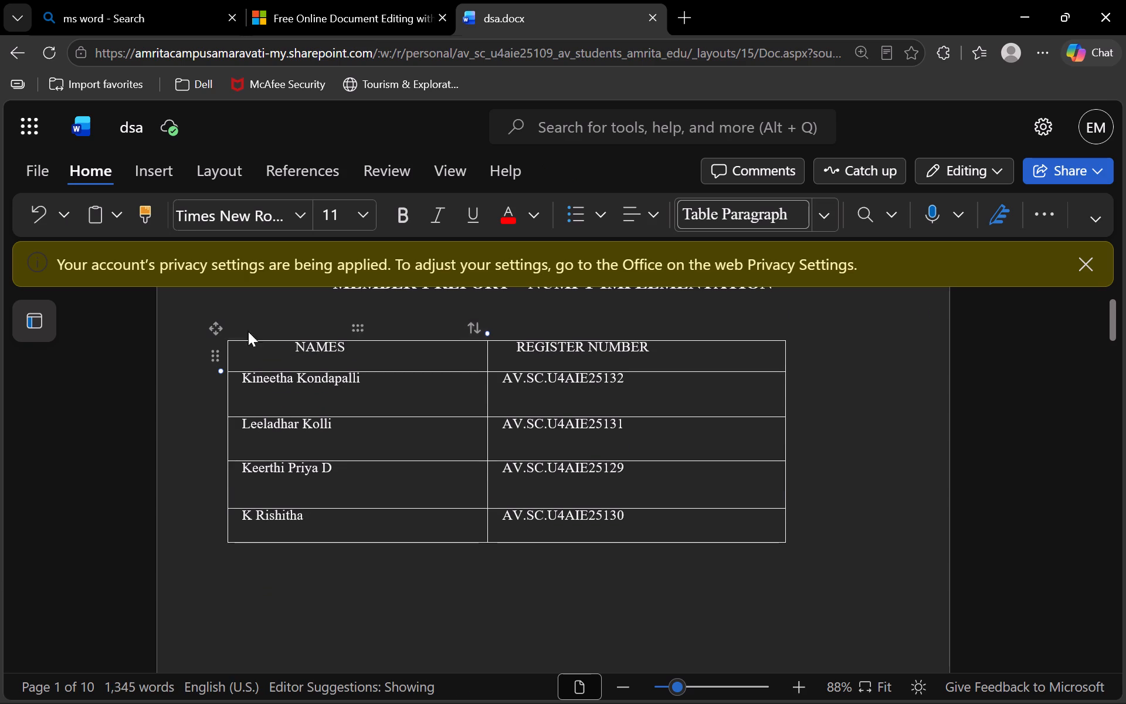
left_click(369, 376)
left_click_drag(188, 444, 229, 342)
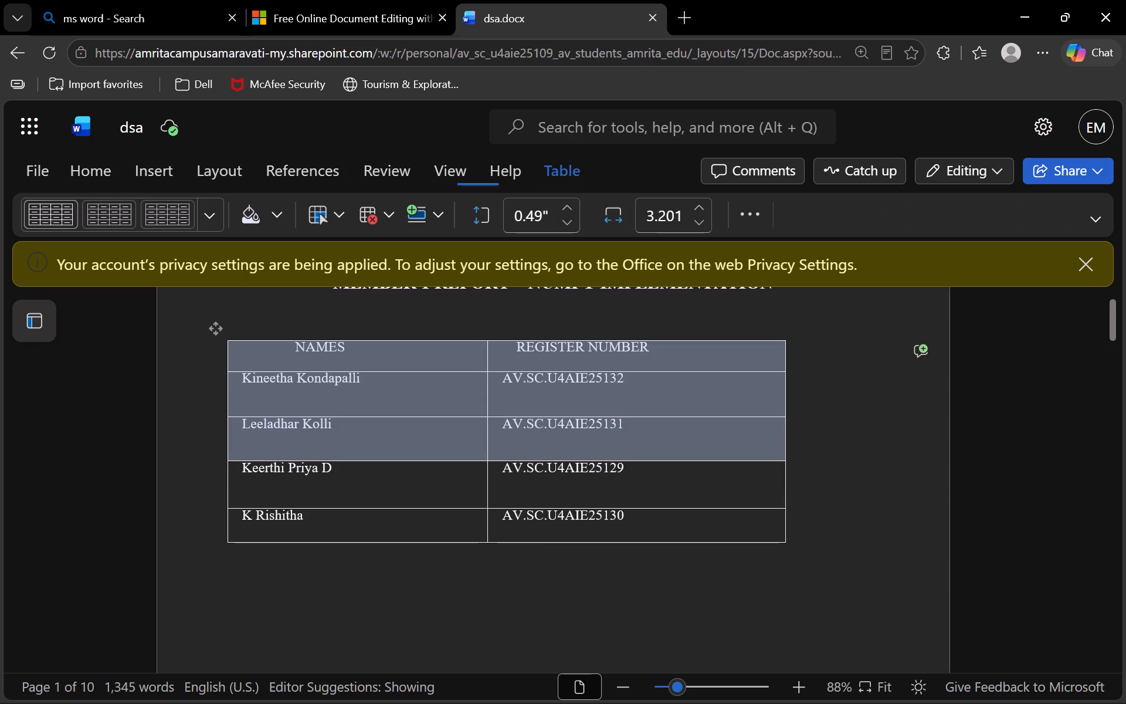
left_click_drag(229, 342, 716, 543)
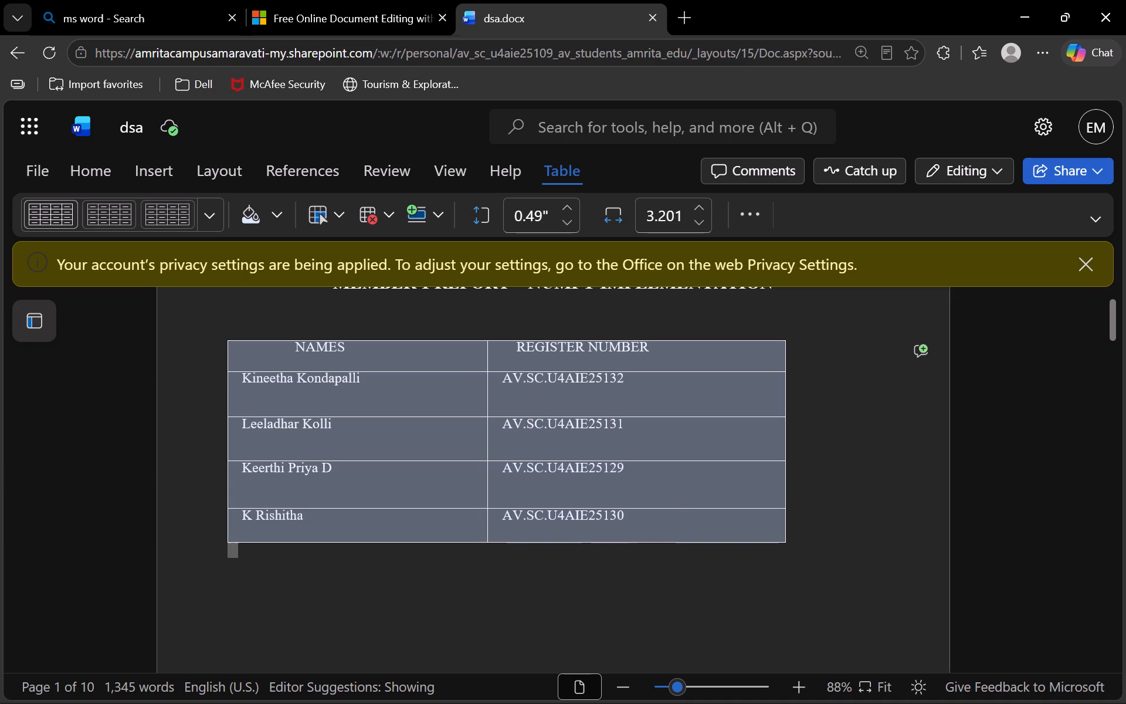
left_click_drag(716, 543, 717, 543)
key("ctrl+c")
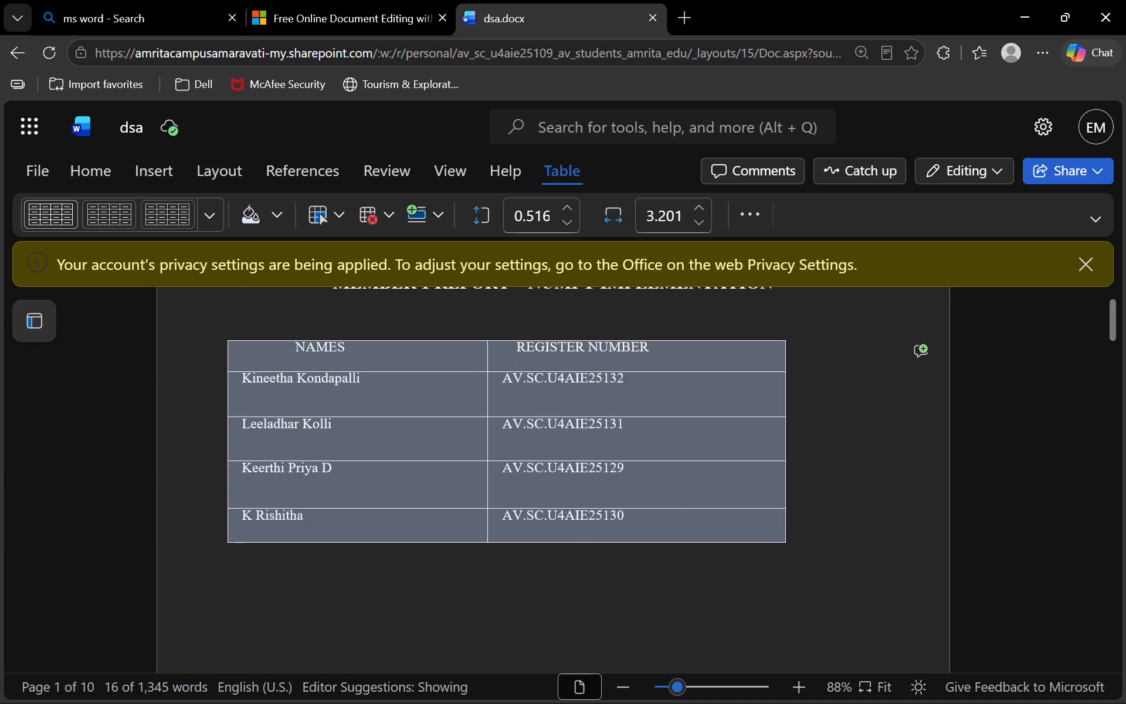
key("BackSpace")
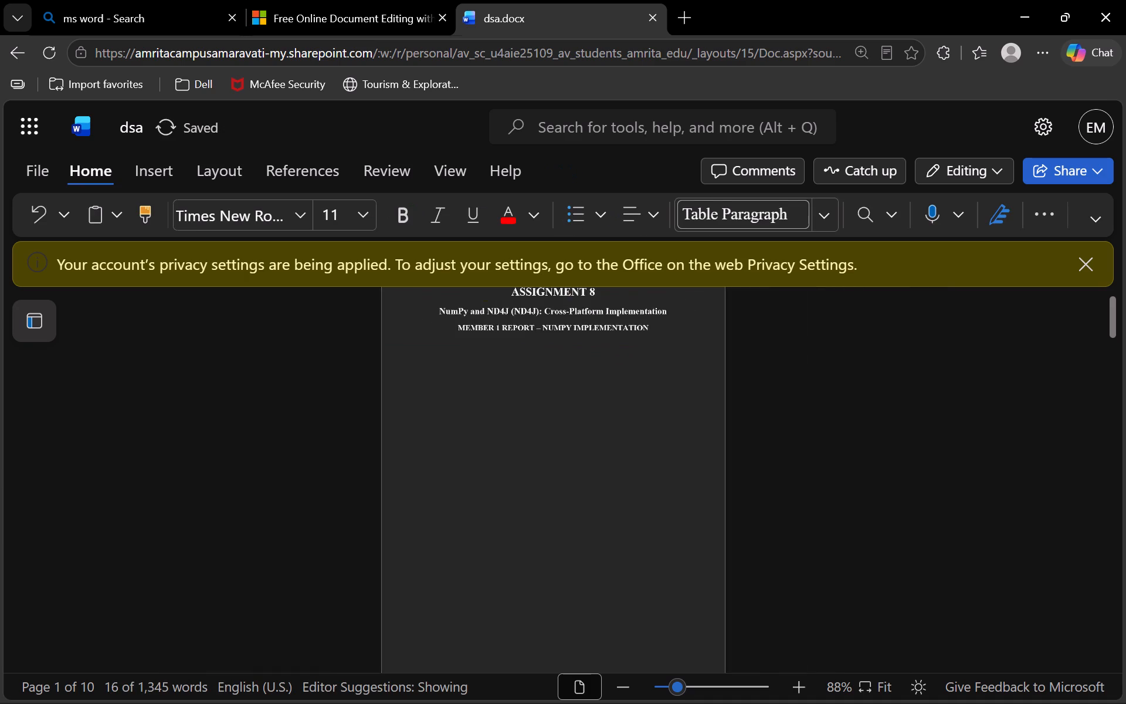
Add three spaces and seven line breaks below the MEMBER 1 REPORT heading and paste the copied table there.
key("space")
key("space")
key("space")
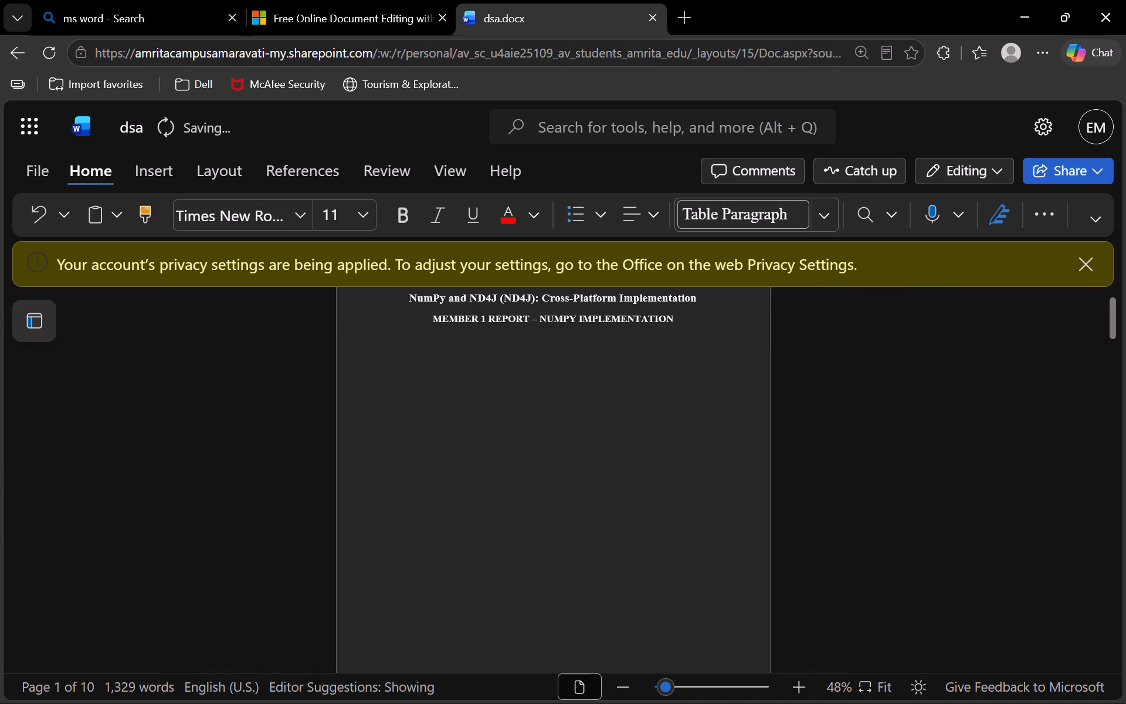
key("Return")
key("Return")
key("Return")
key("Return")
key("Return")
key("Return")
key("Return")
key("ctrl+v")
left_click(701, 387)
scroll(701, 387, "up", 1)
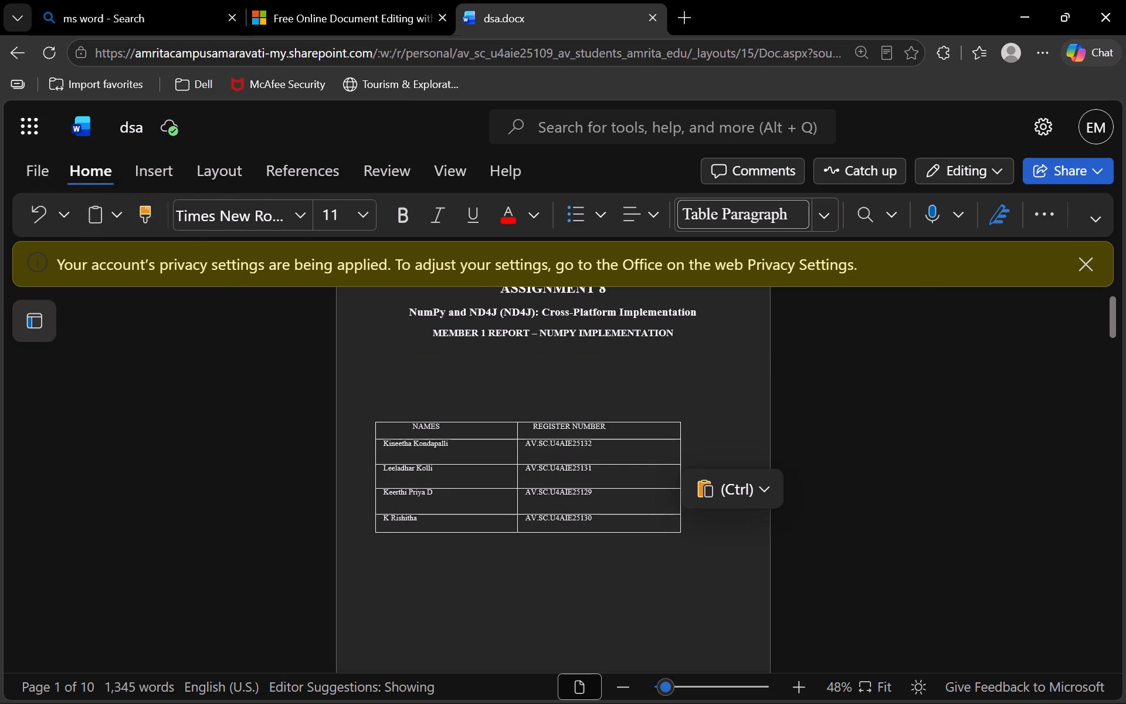
Create a sharing link for the document and copy it, blocking the site's clipboard access.
left_click(1049, 169)
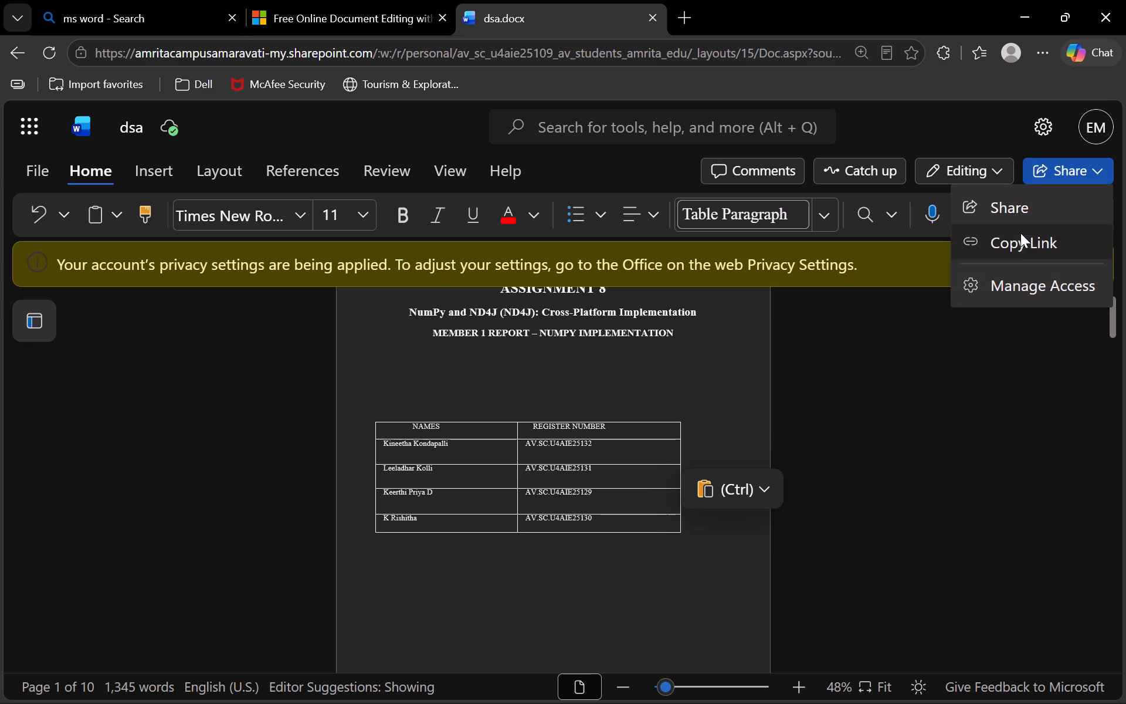
left_click(1020, 239)
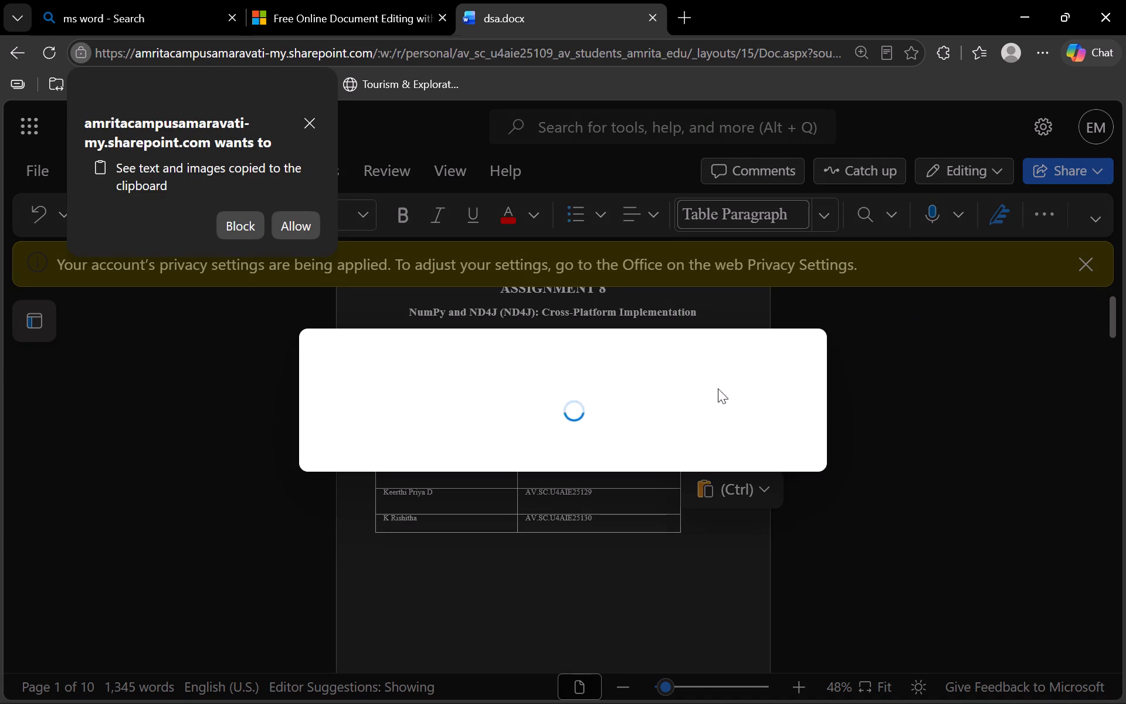
left_click(247, 221)
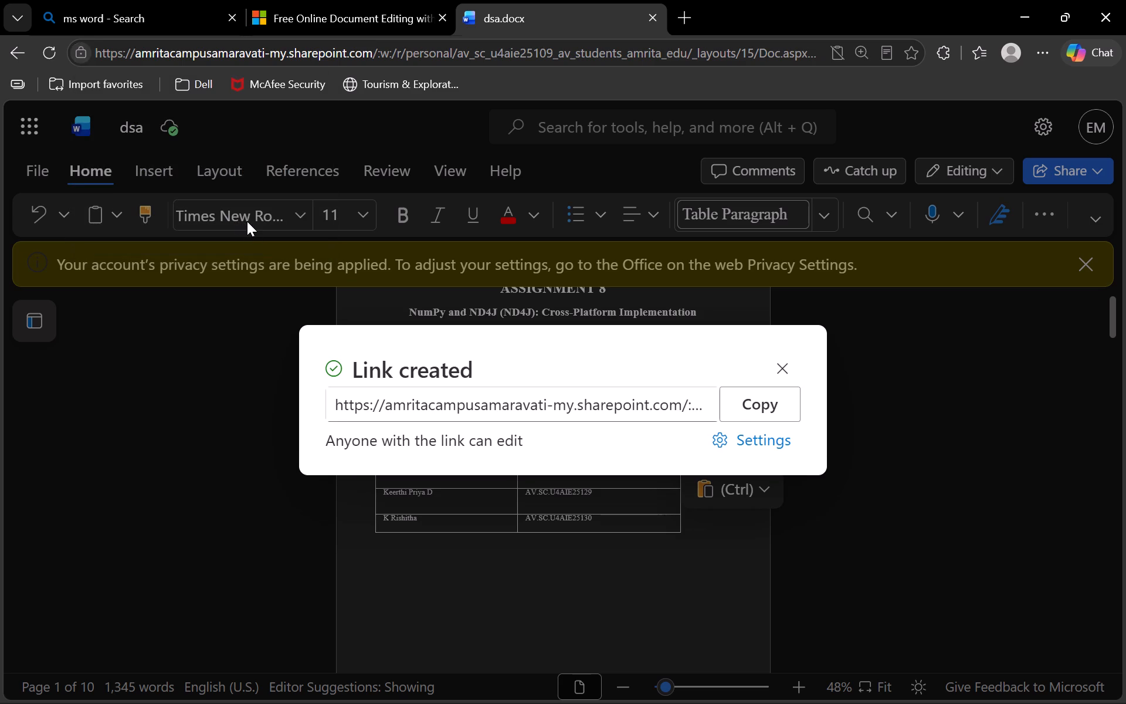
left_click(755, 409)
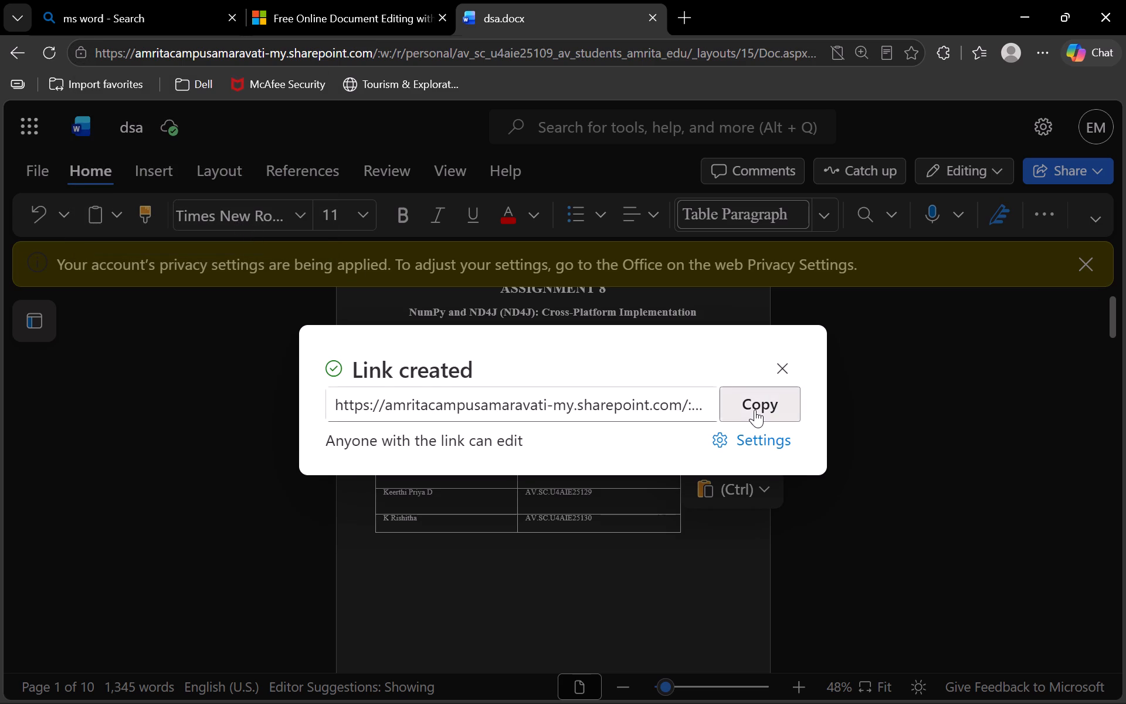
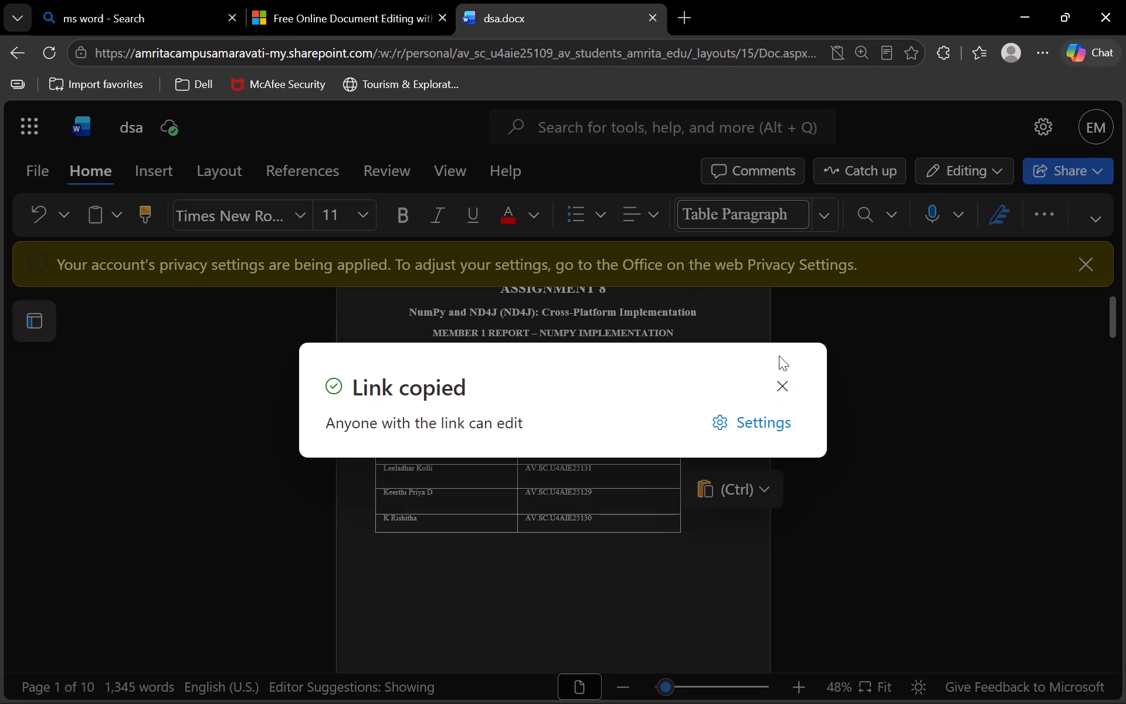
Dismiss the sharing link confirmation and return to the document.
left_click(782, 384)
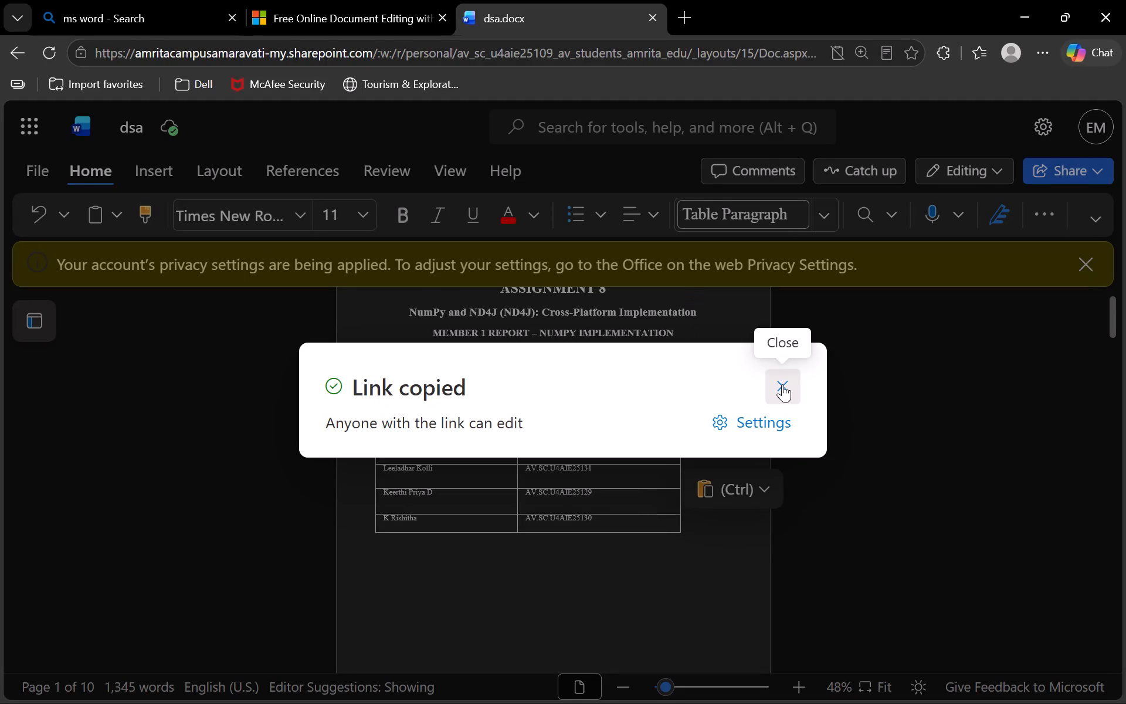
Export the dsa document as a PDF without comments and download the generated file.
scroll(524, 334, "up", 2)
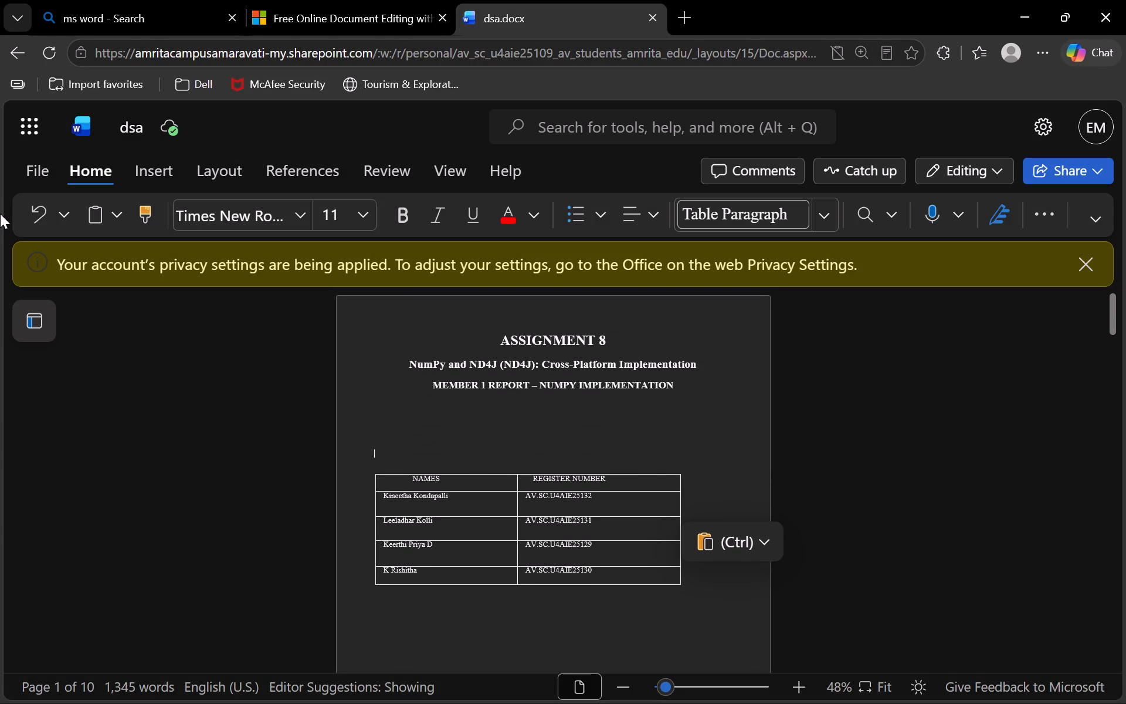
left_click(39, 170)
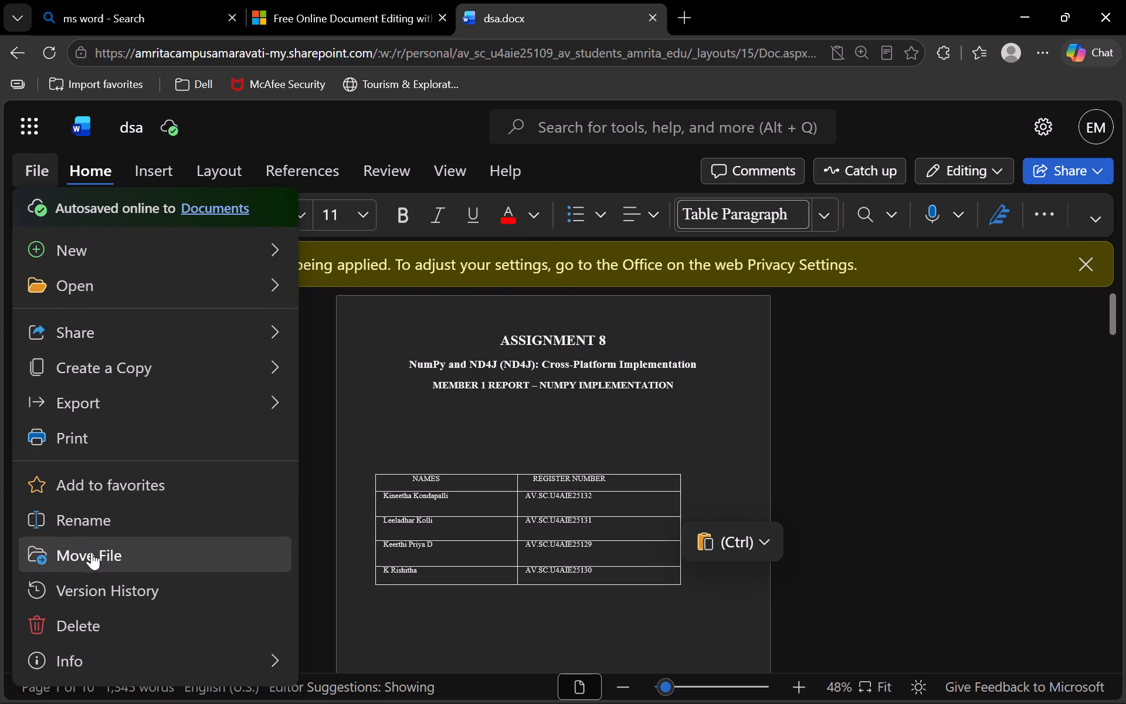
left_click(106, 389)
left_click(147, 396)
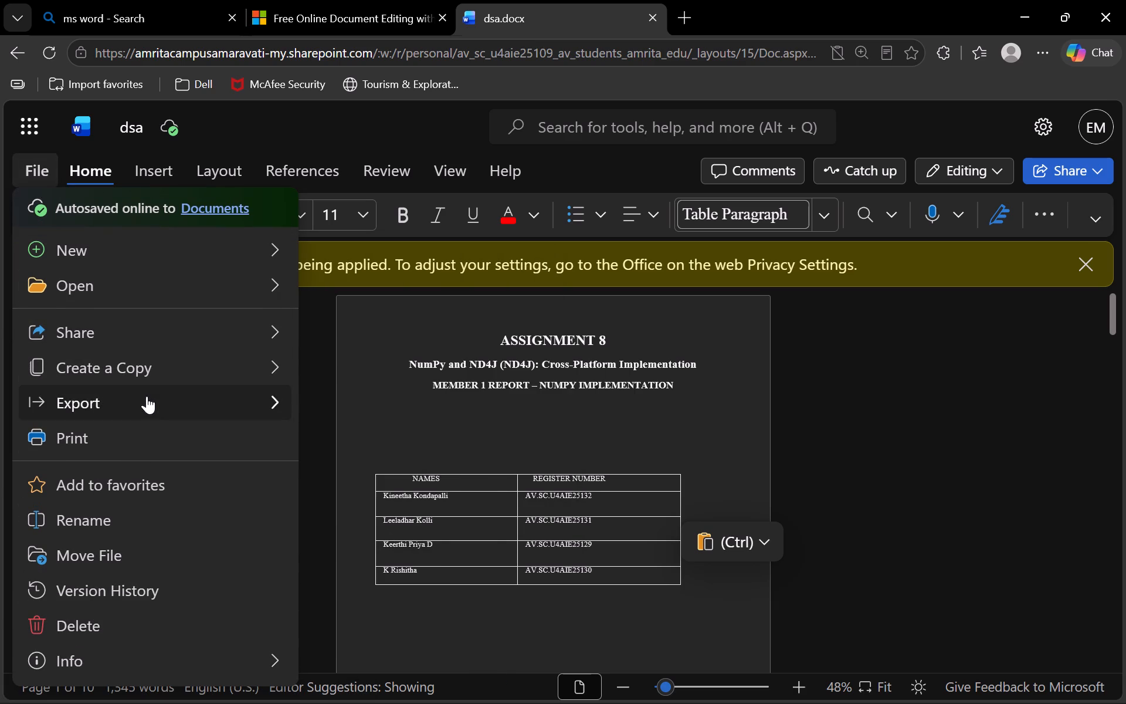
left_click(385, 405)
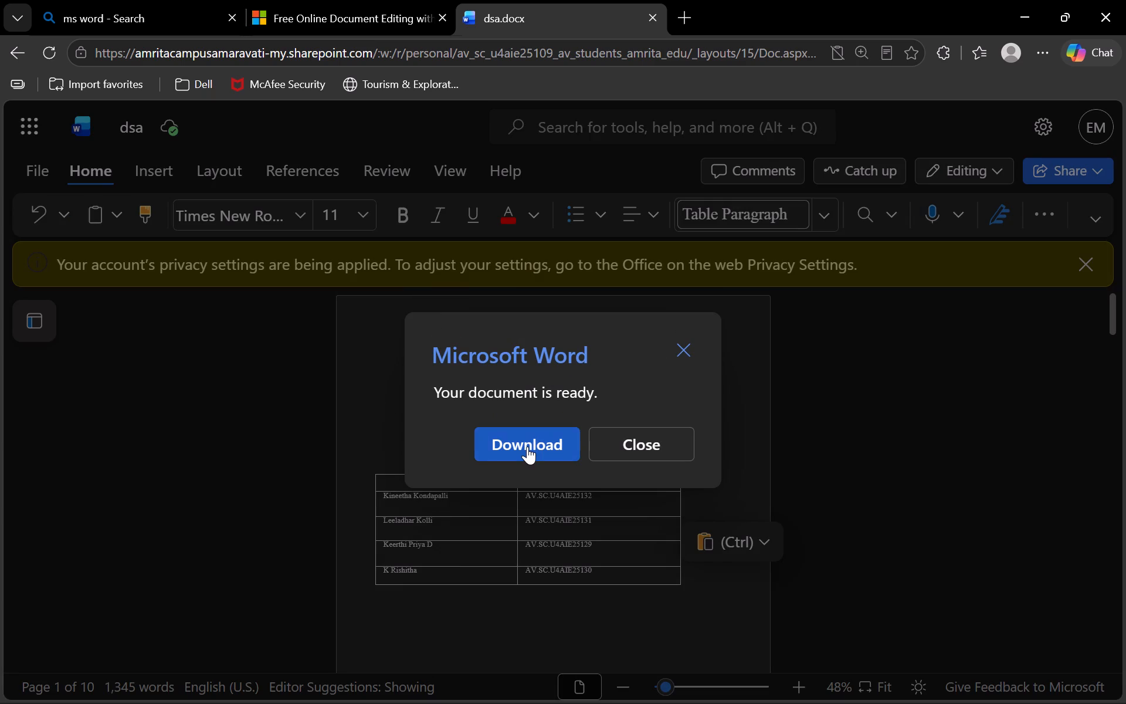
left_click(527, 446)
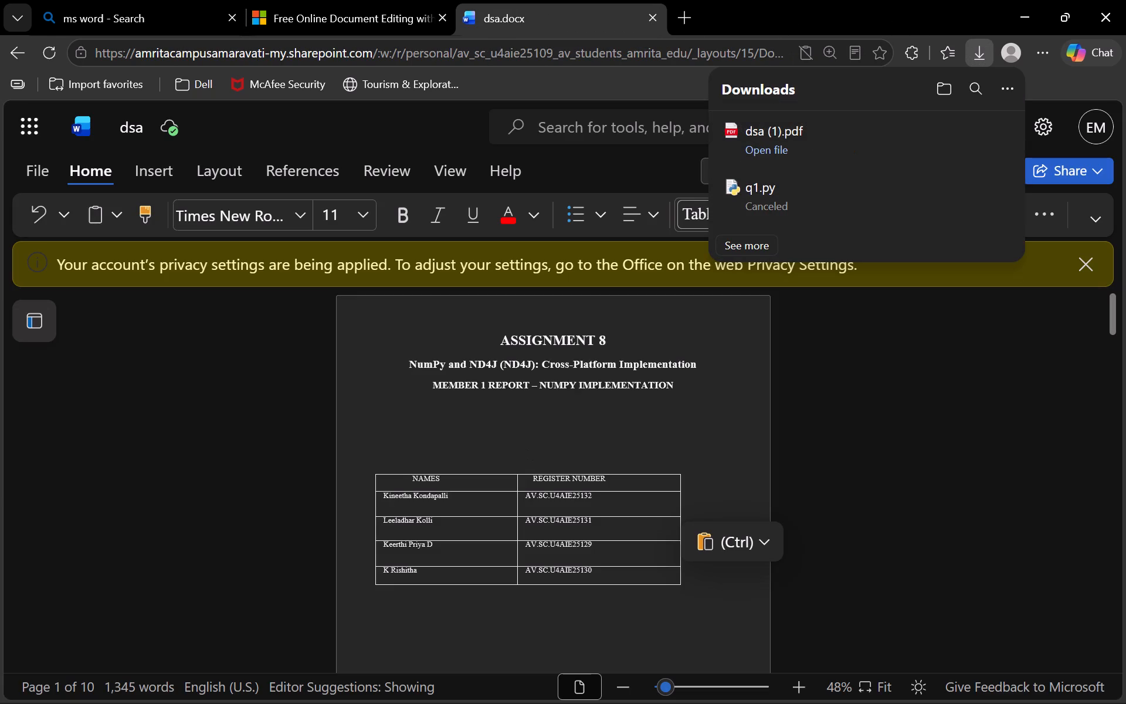
Close the browser window containing the dsa document.
left_click(1110, 26)
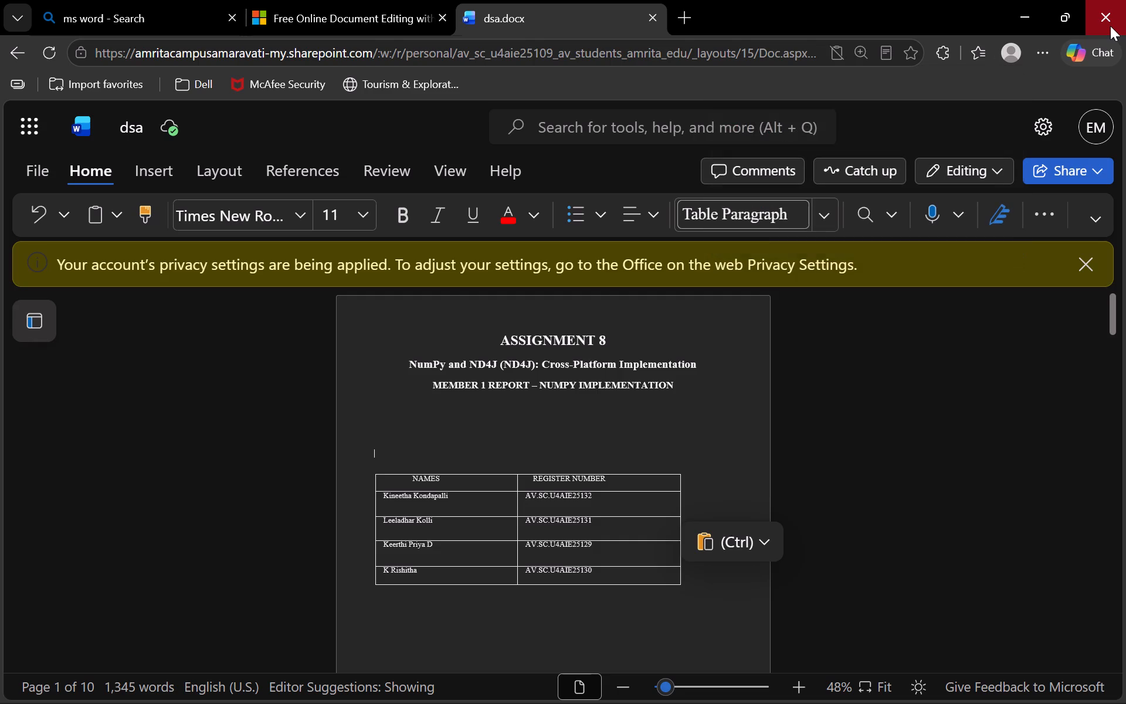